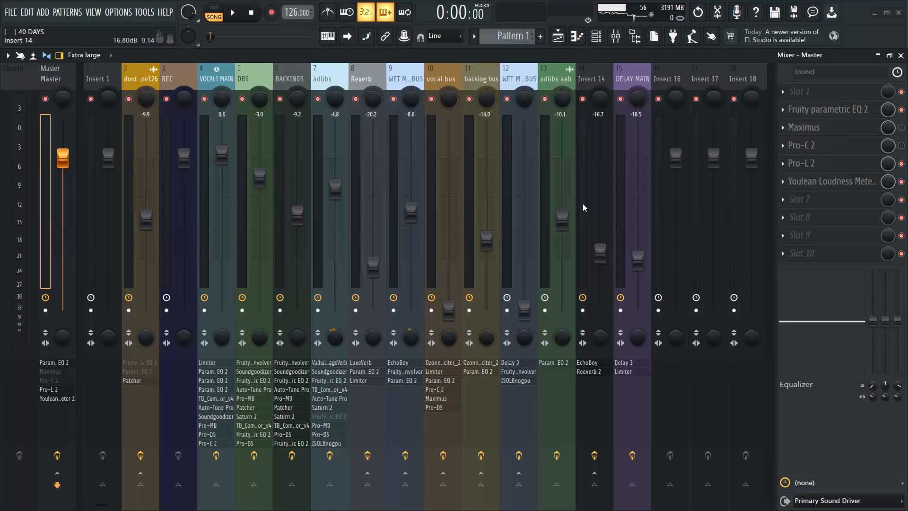
Switch to File Explorer and go up to the SPARKSHIRI folder.
left_click(875, 17)
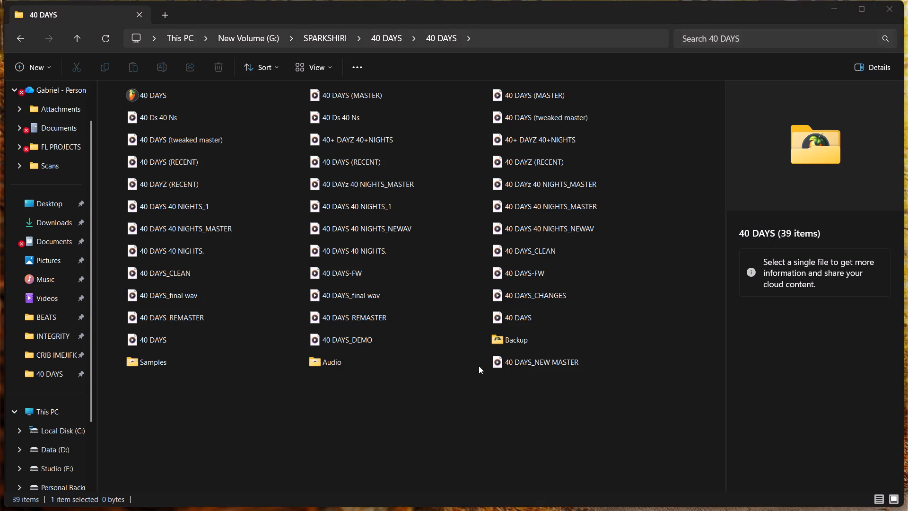
left_click(349, 37)
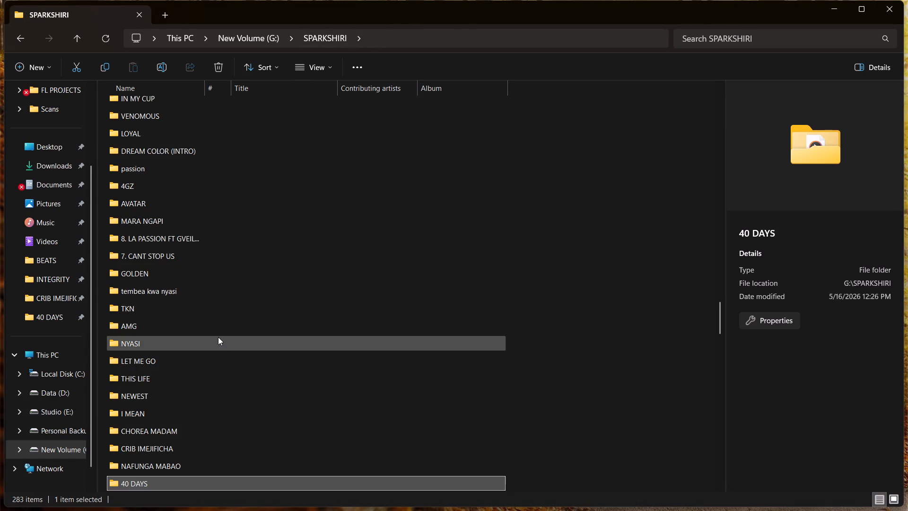
Look through the files and folders in SPARKSHIRI for the LEVITATE project folder.
scroll(233, 342, "down", 1)
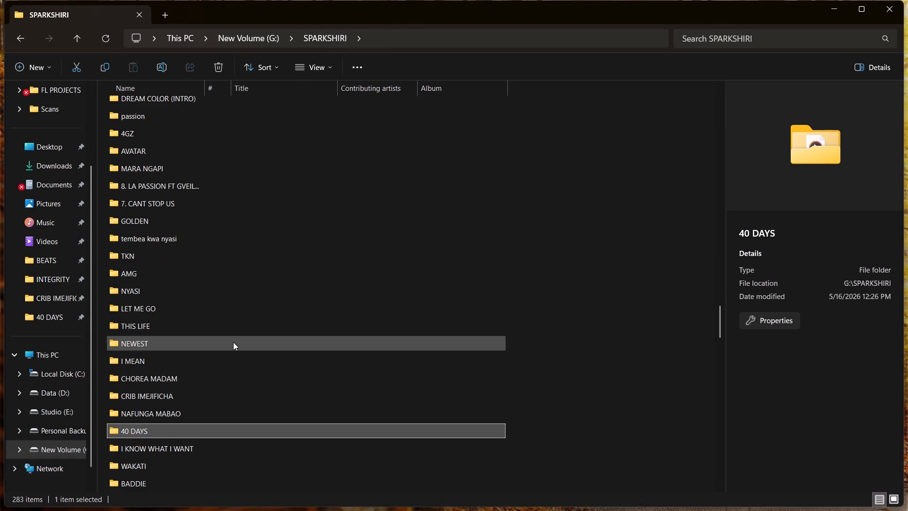
scroll(233, 342, "down", 2)
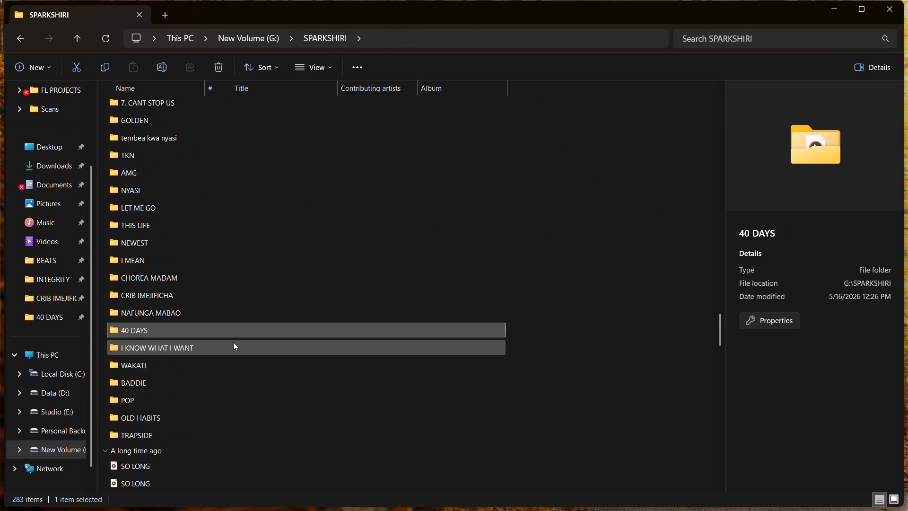
scroll(233, 342, "down", 1)
scroll(233, 342, "up", 6)
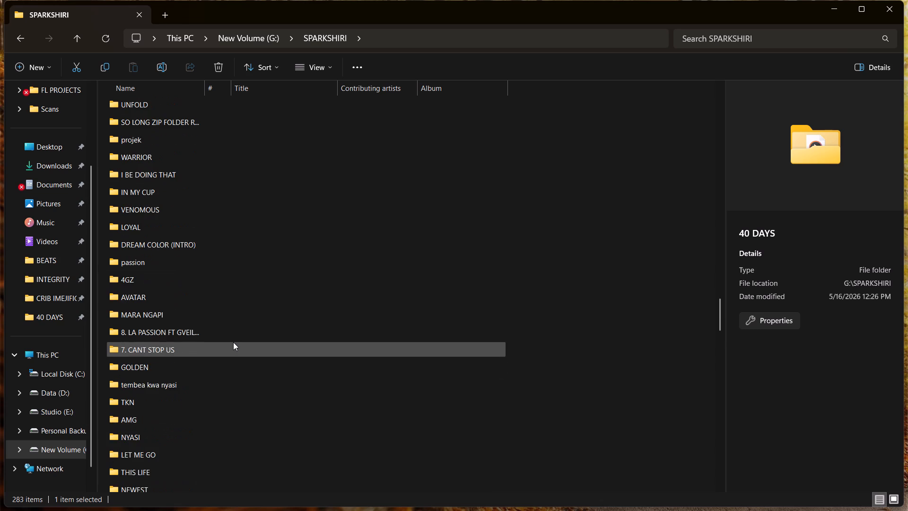
scroll(233, 342, "up", 4)
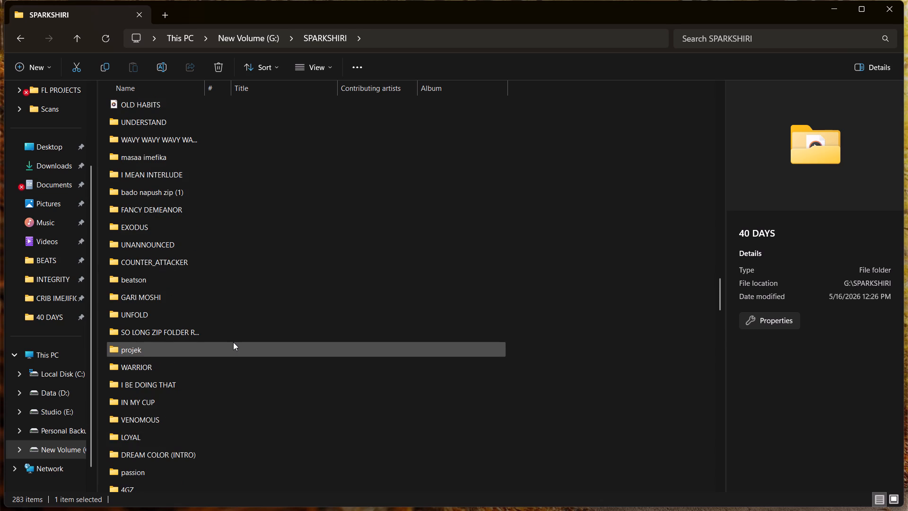
scroll(233, 342, "up", 3)
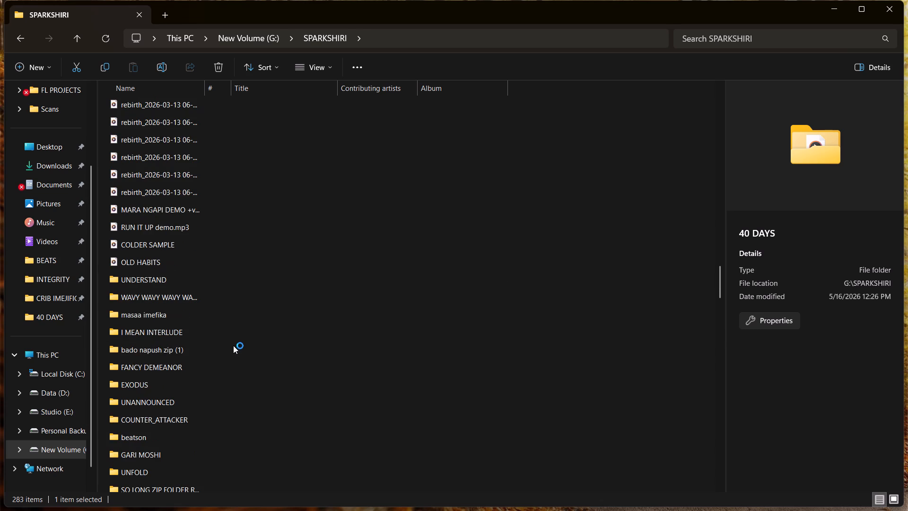
scroll(233, 346, "up", 9)
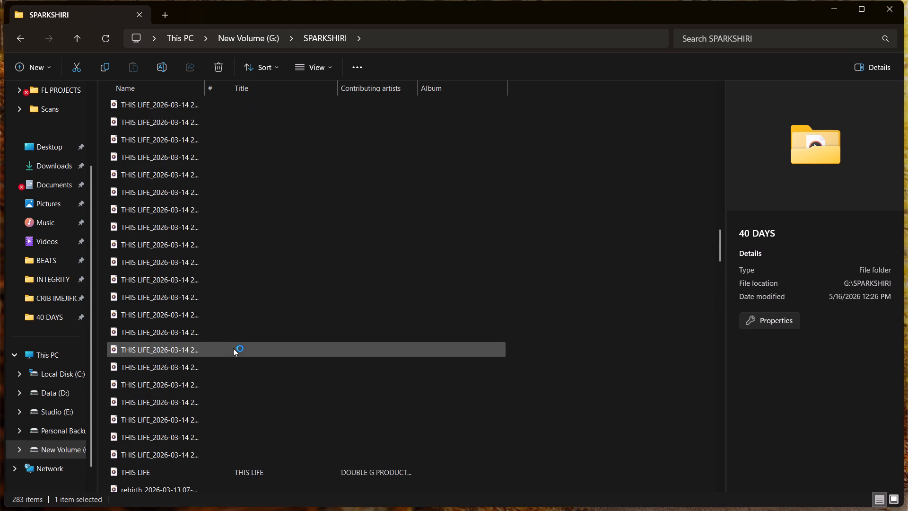
scroll(233, 344, "up", 16)
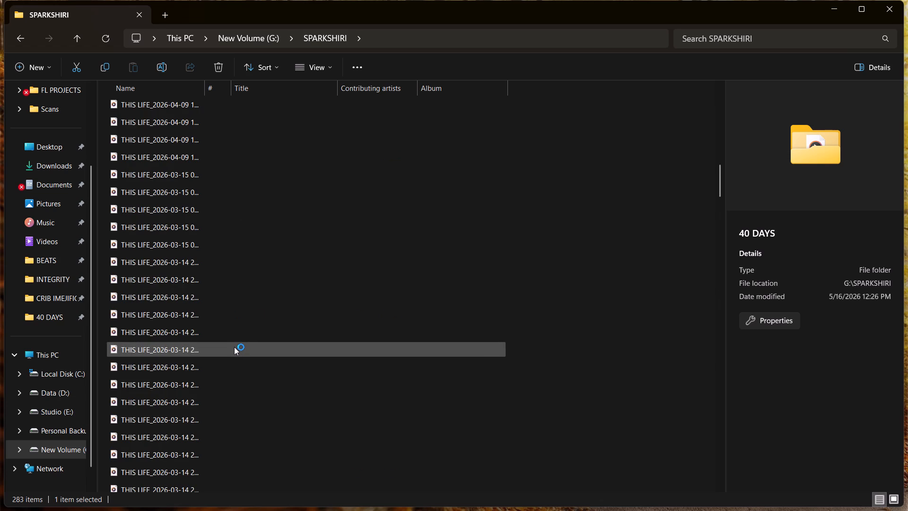
scroll(234, 343, "up", 16)
scroll(235, 342, "down", 6)
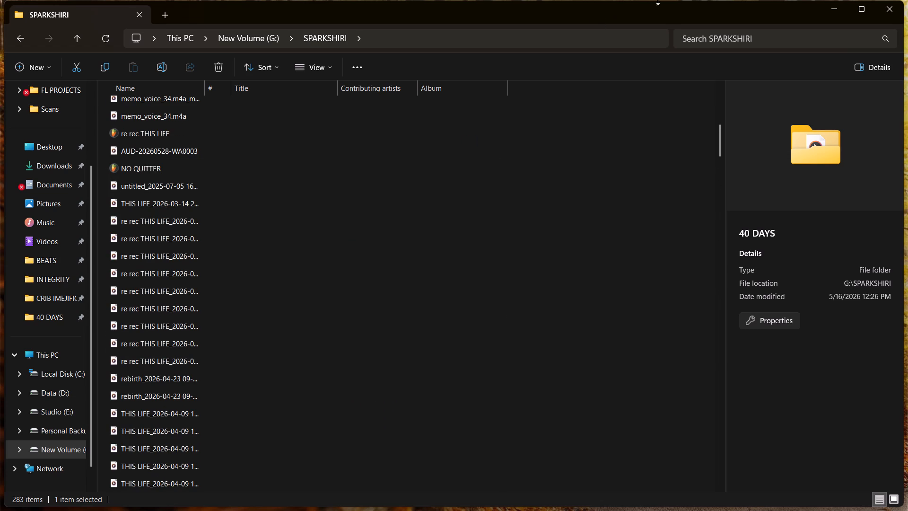
Search SPARKSHIRI for "LEVIT" and open the location of the LEVITATE folder.
left_click(712, 41)
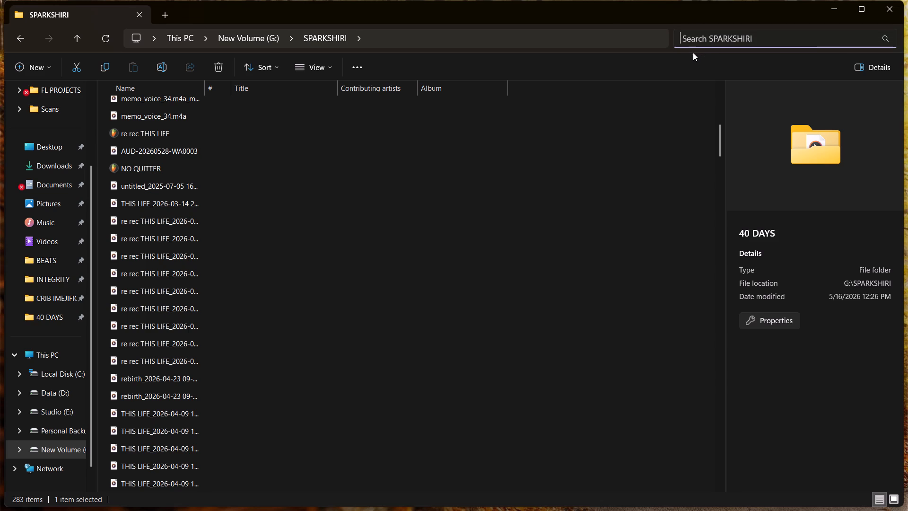
type("LEVIT")
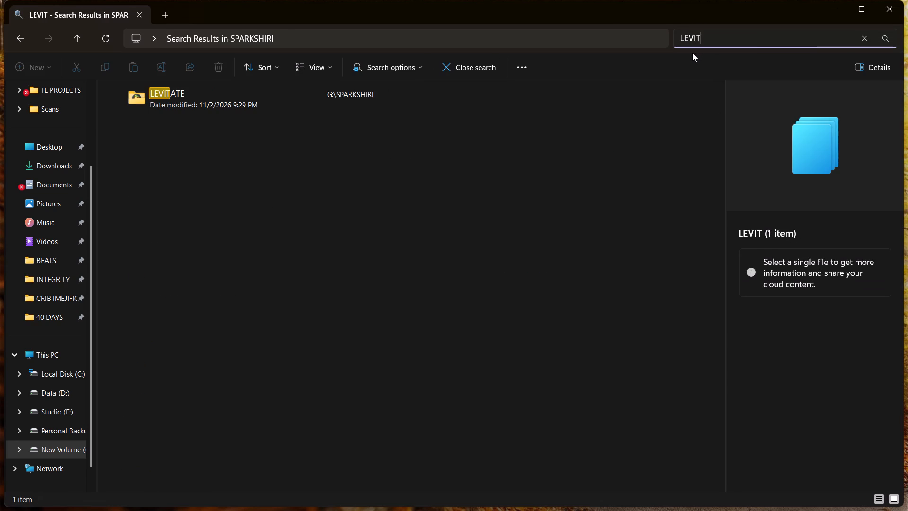
left_click(247, 91)
right_click(247, 91)
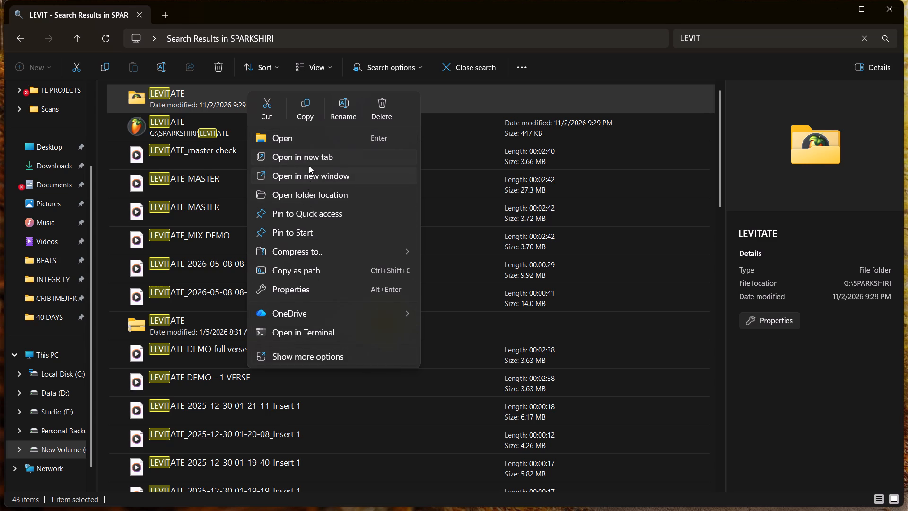
left_click(325, 199)
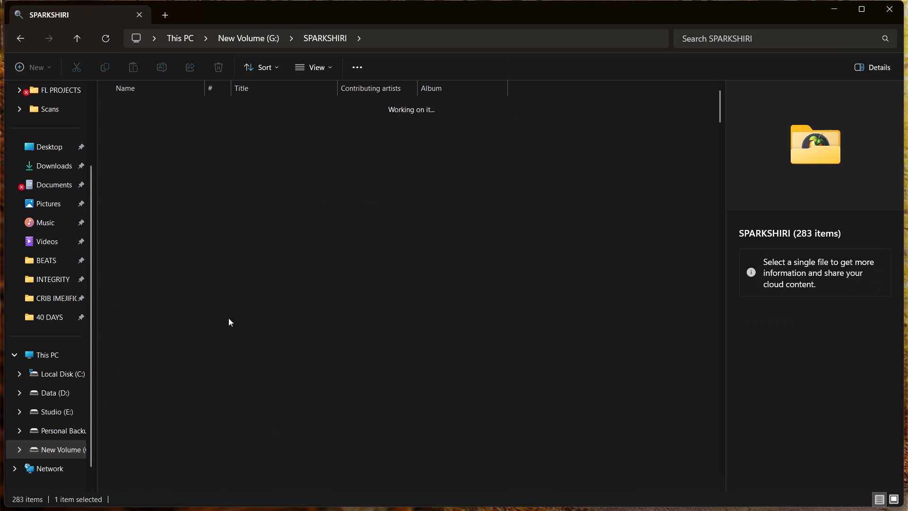
Open the LEVITATE folder and launch its LEVITATE project file in FL Studio.
double_click(179, 183)
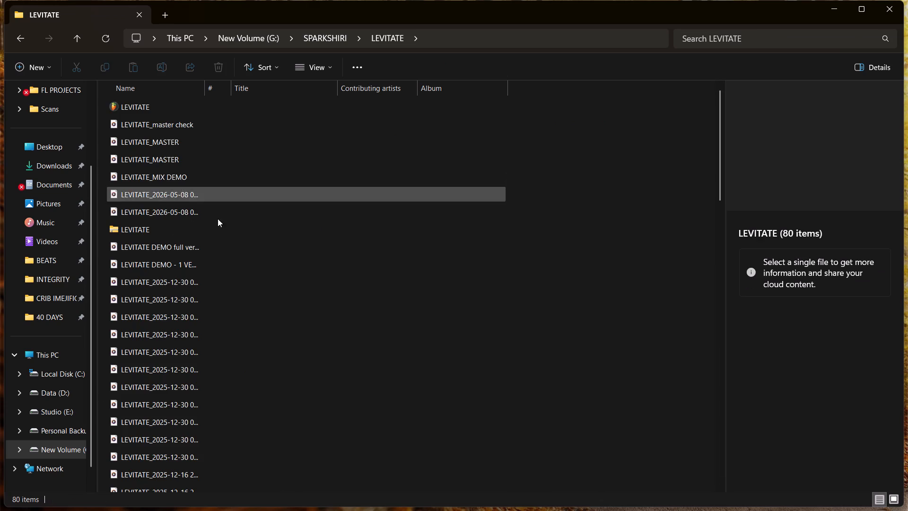
double_click(159, 109)
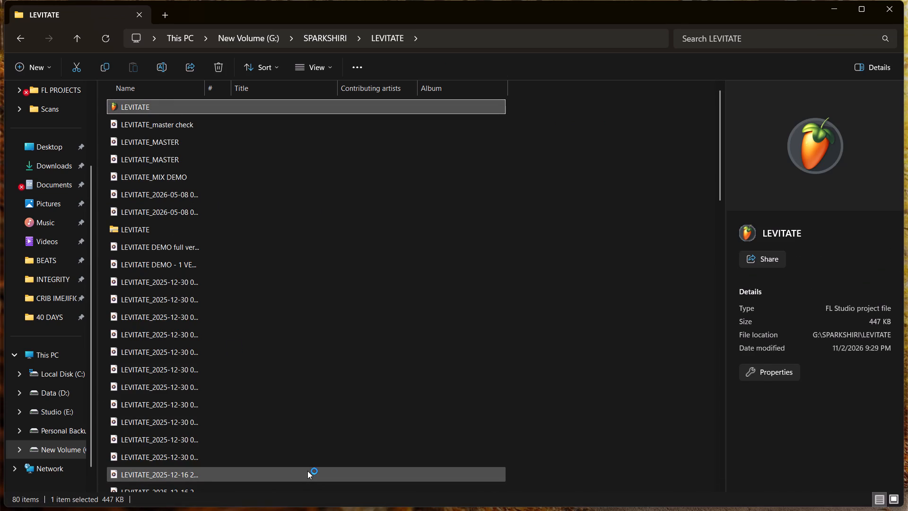
left_click(427, 290)
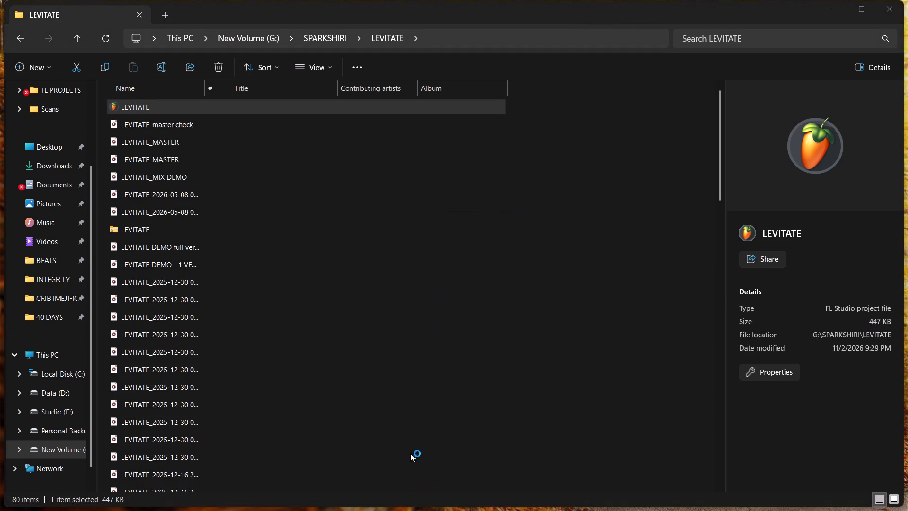
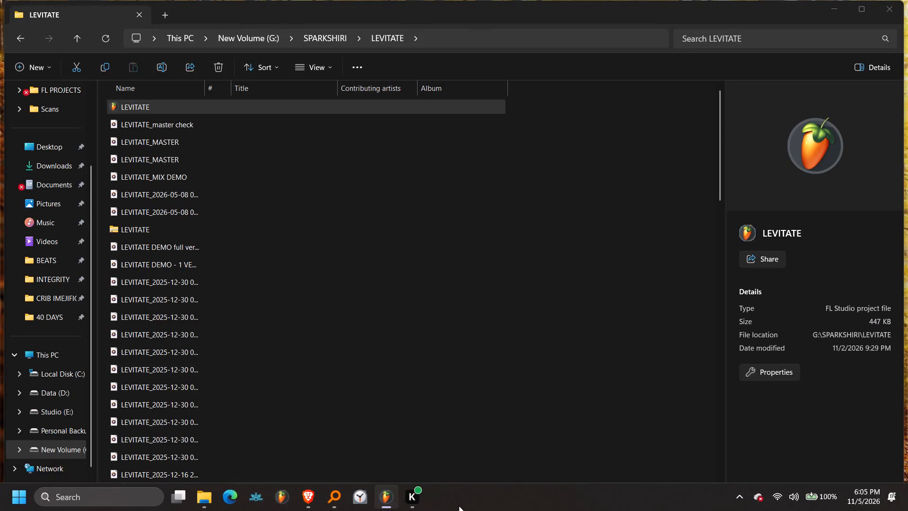
Switch to FL Studio with the LEVITATE project and close all open plugin windows.
left_click(380, 494)
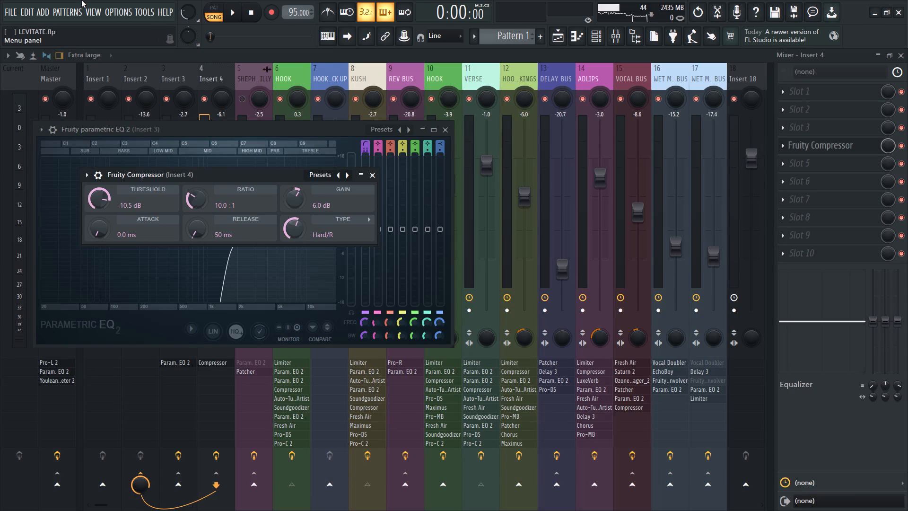
left_click(97, 9)
left_click(127, 197)
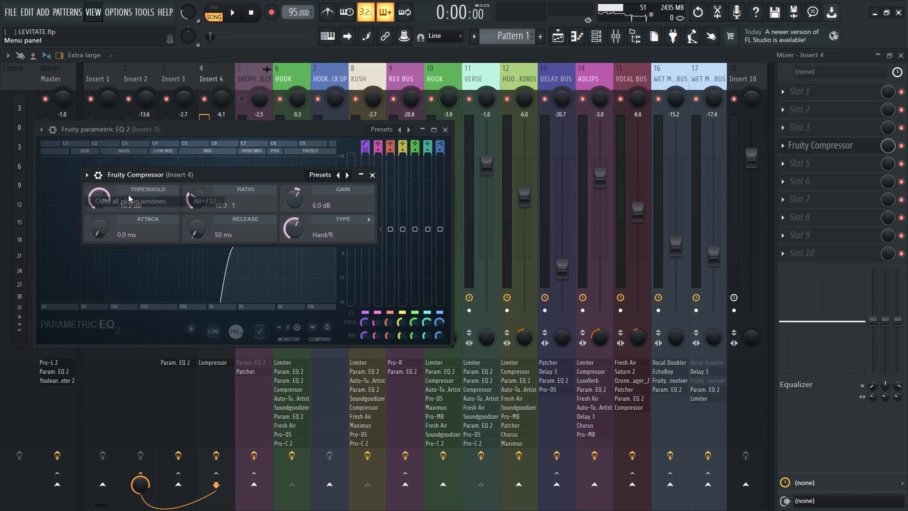
Start song playback and unmute the SHEPHERD BILLY mixer track so it plays along with all other tracks.
left_click(234, 20)
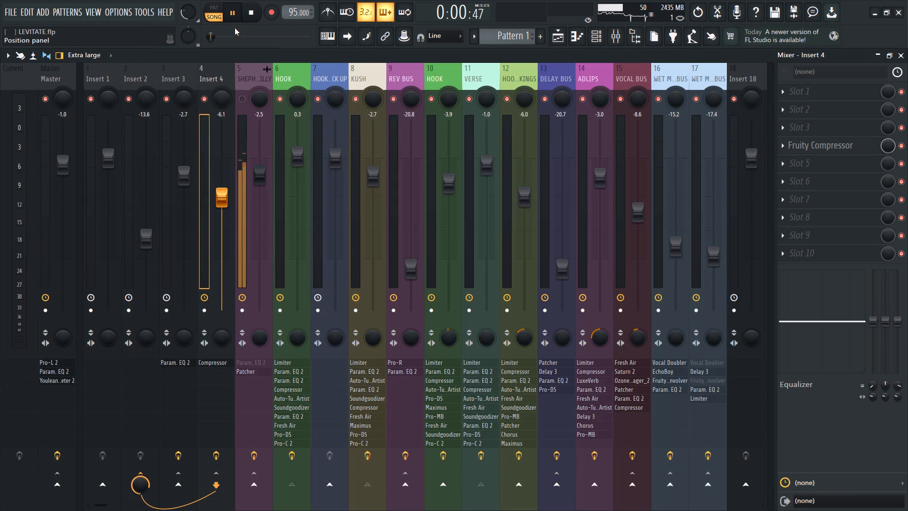
right_click(243, 100)
right_click(243, 101)
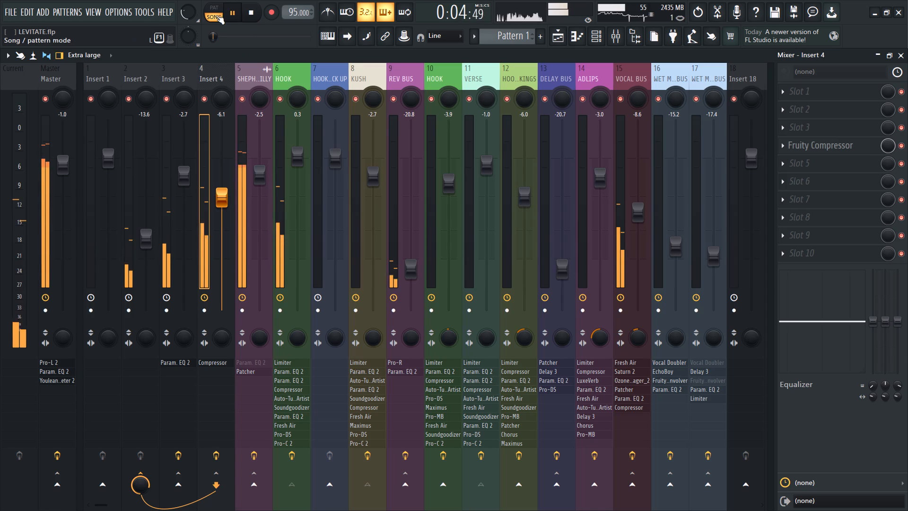
Reset the main volume to its default level.
right_click(185, 11)
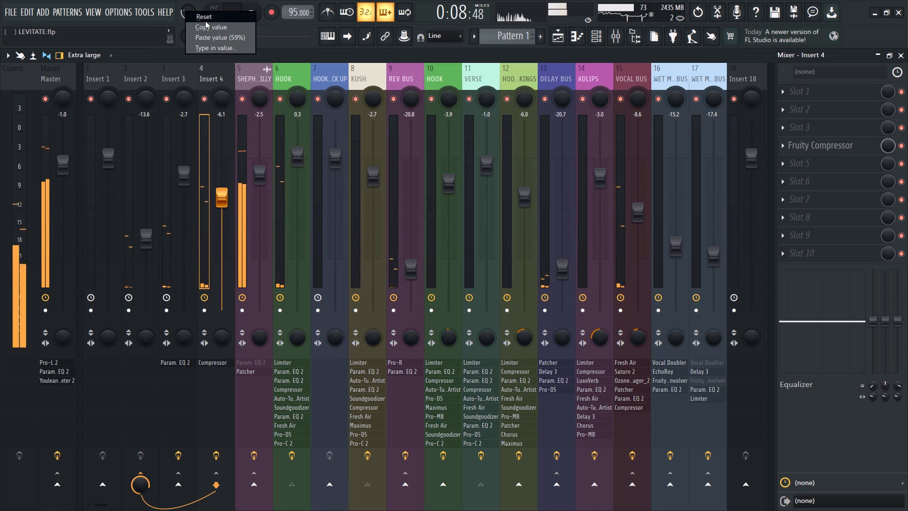
left_click(210, 17)
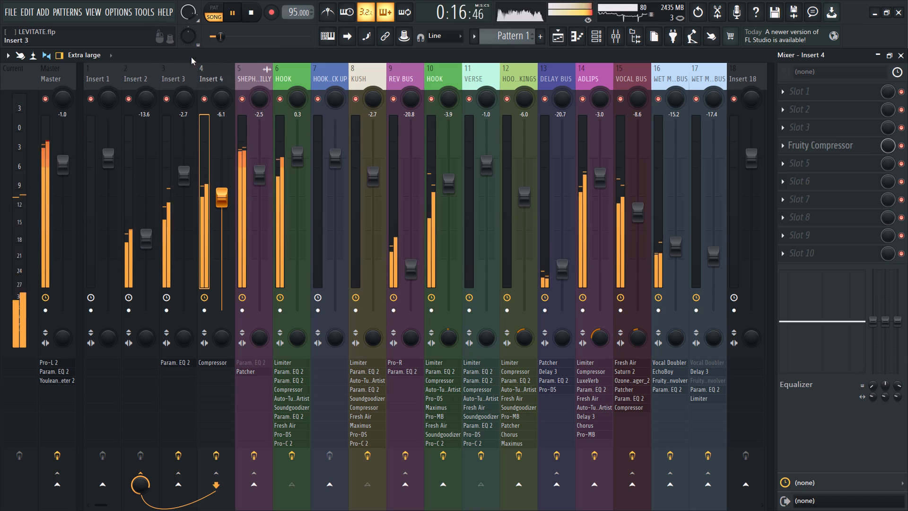
Check the song's loudness in the Youlean Loudness Meter on the Master track, then close the meter.
left_click(60, 84)
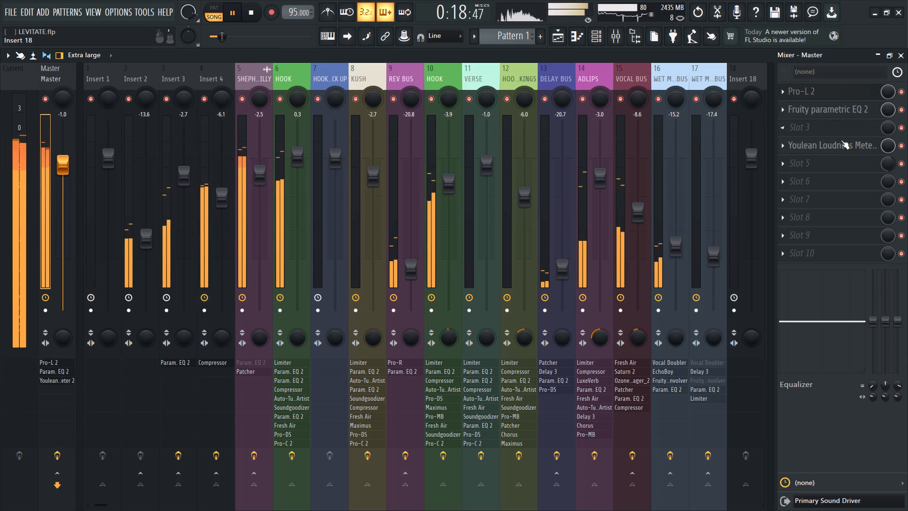
left_click(840, 144)
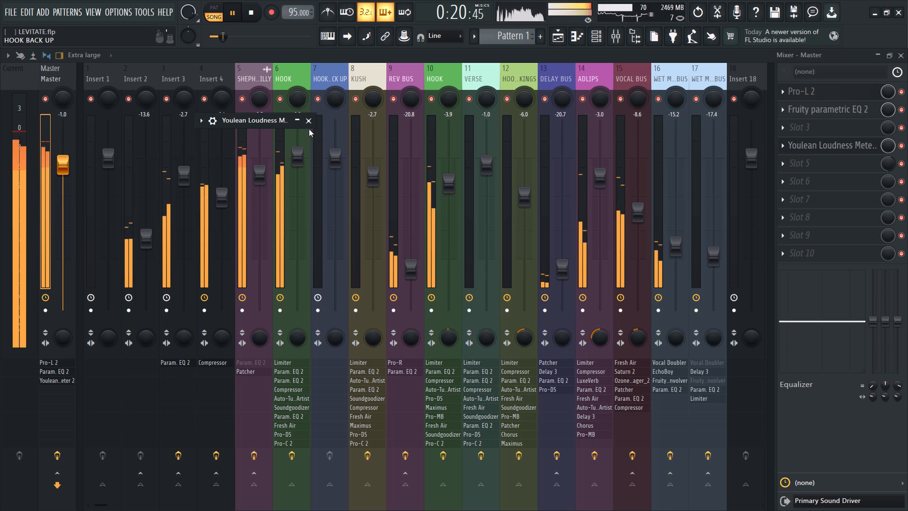
left_click(300, 125)
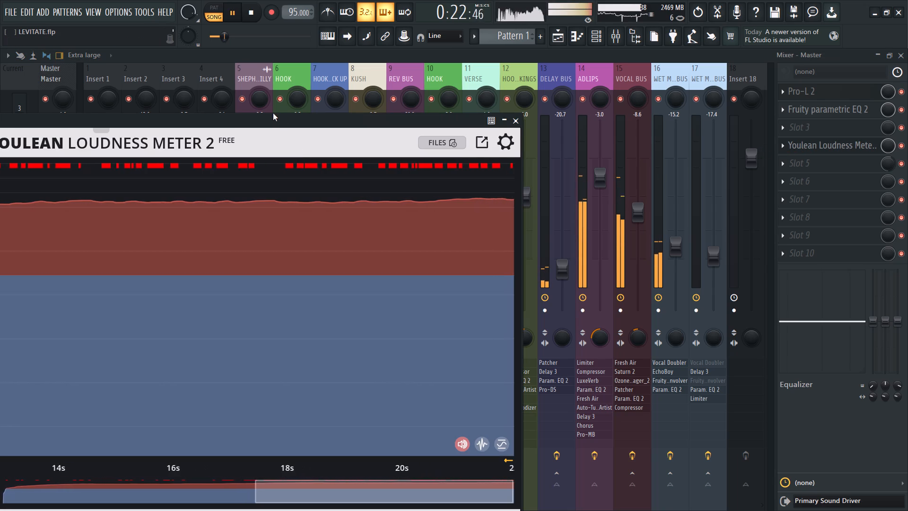
left_click_drag(270, 119, 594, 107)
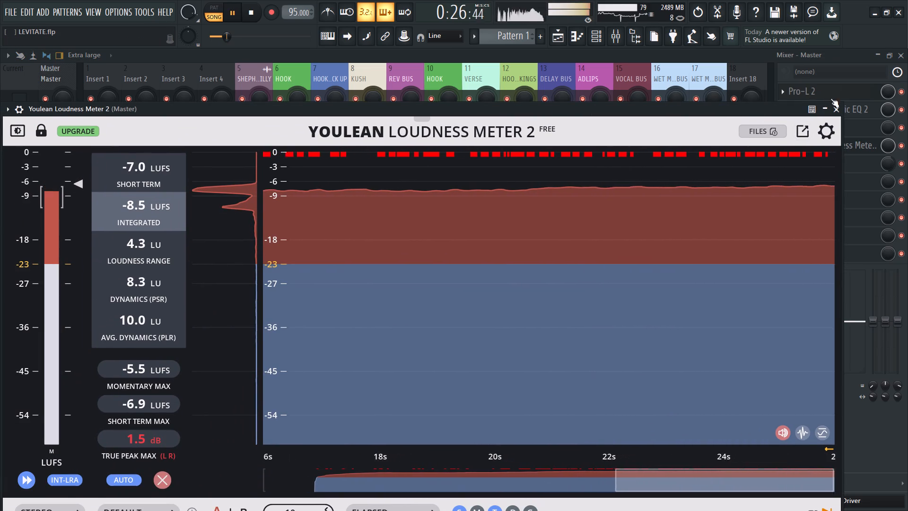
left_click(832, 110)
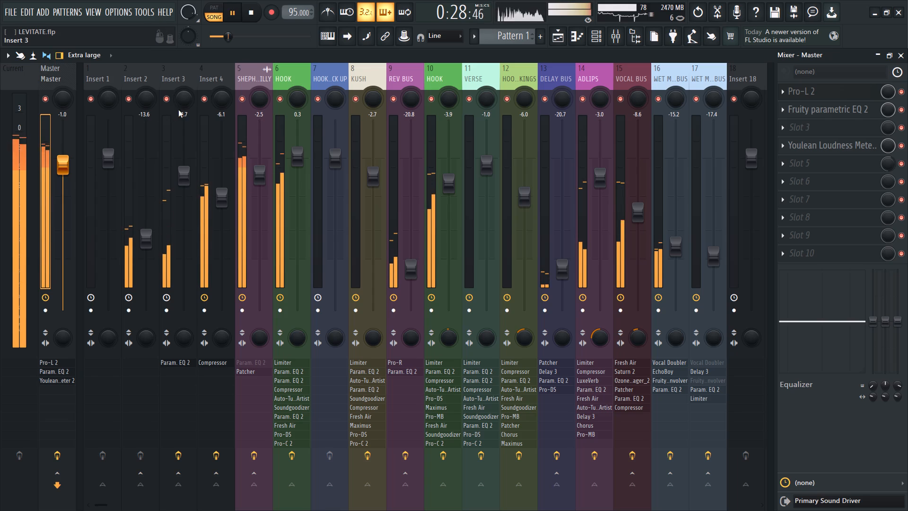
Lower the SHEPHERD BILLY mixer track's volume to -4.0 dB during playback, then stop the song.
left_click(246, 79)
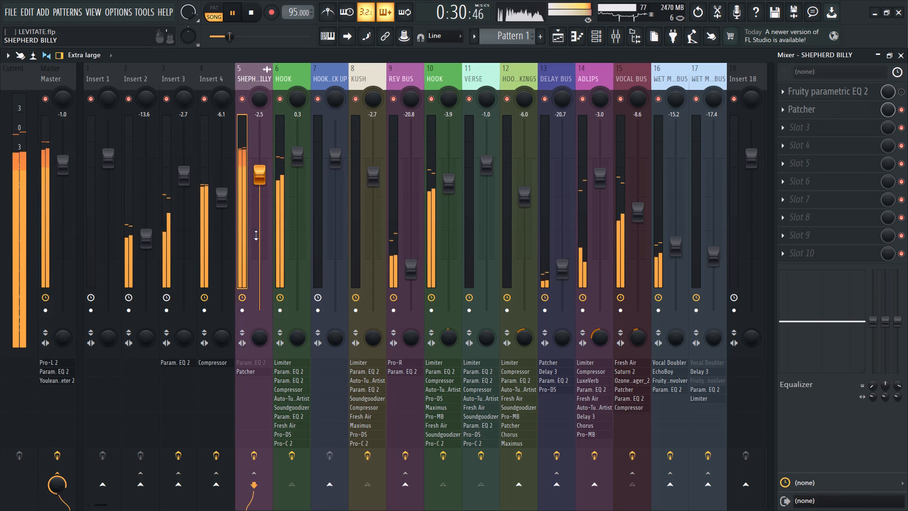
left_click_drag(262, 176, 262, 187)
left_click_drag(262, 180, 262, 184)
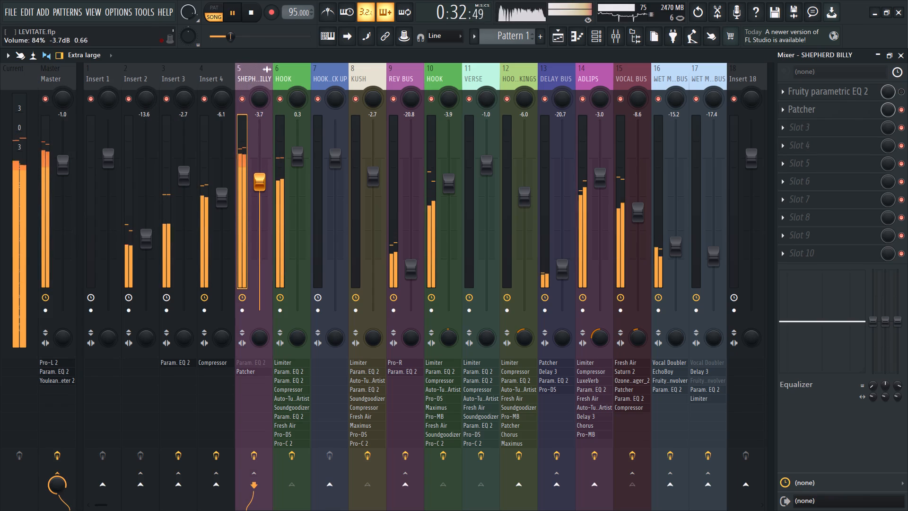
left_click_drag(262, 184, 262, 185)
left_click(262, 182)
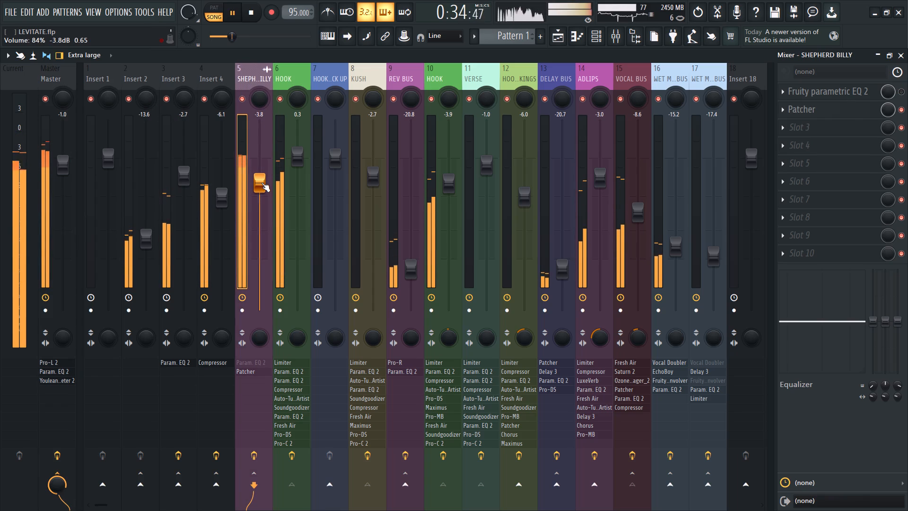
left_click(262, 183)
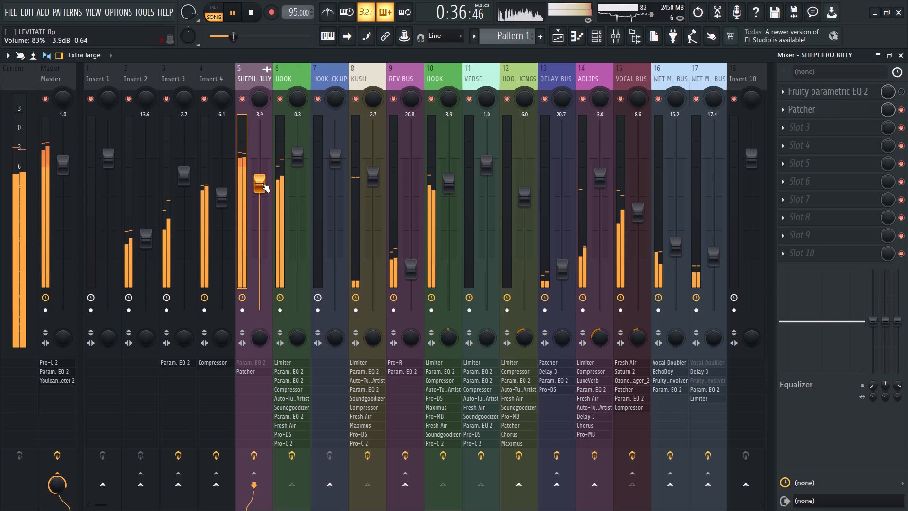
left_click(262, 183)
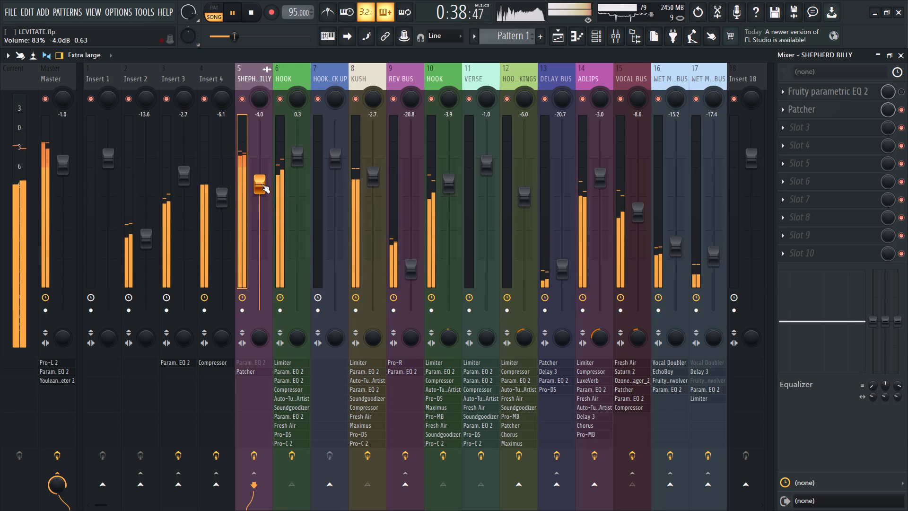
double_click(251, 17)
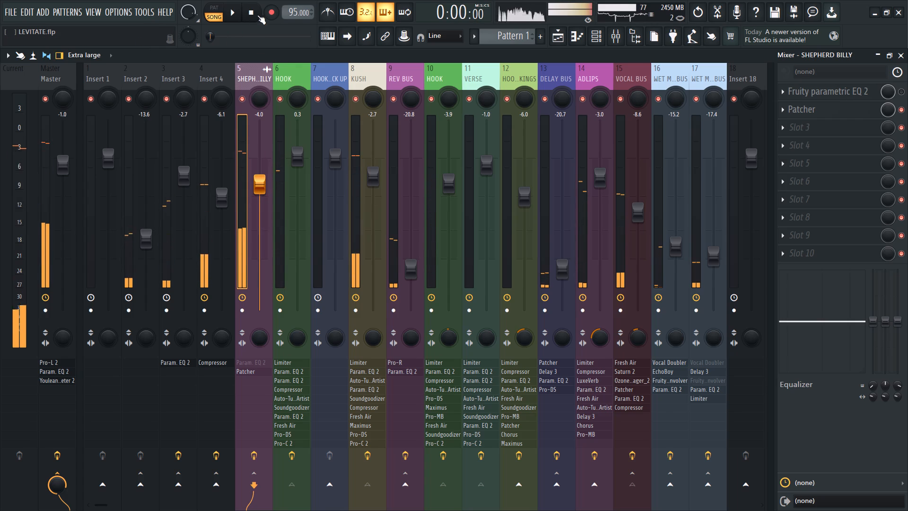
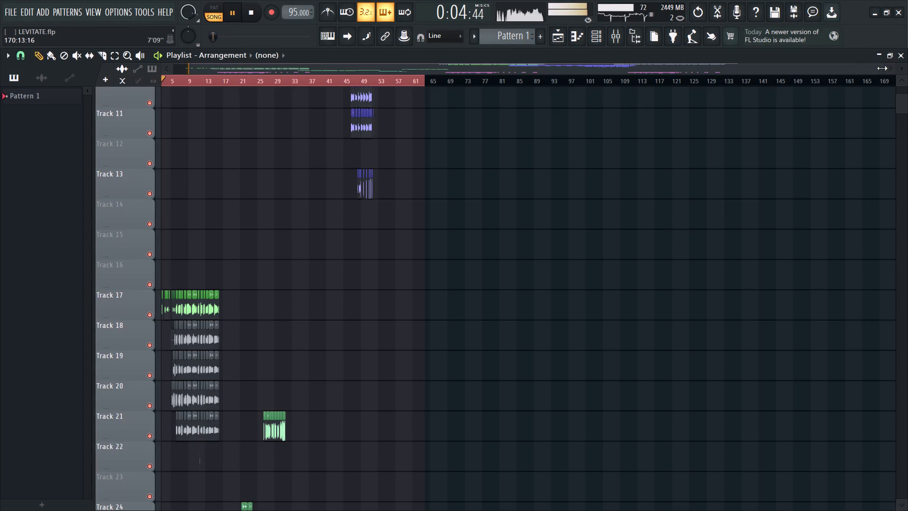
During playback, compare the mix with the two HOOK mixer tracks by briefly muting and unmuting track 10, and likewise track 6.
left_click_drag(882, 68, 665, 57)
scroll(221, 275, "down", 2)
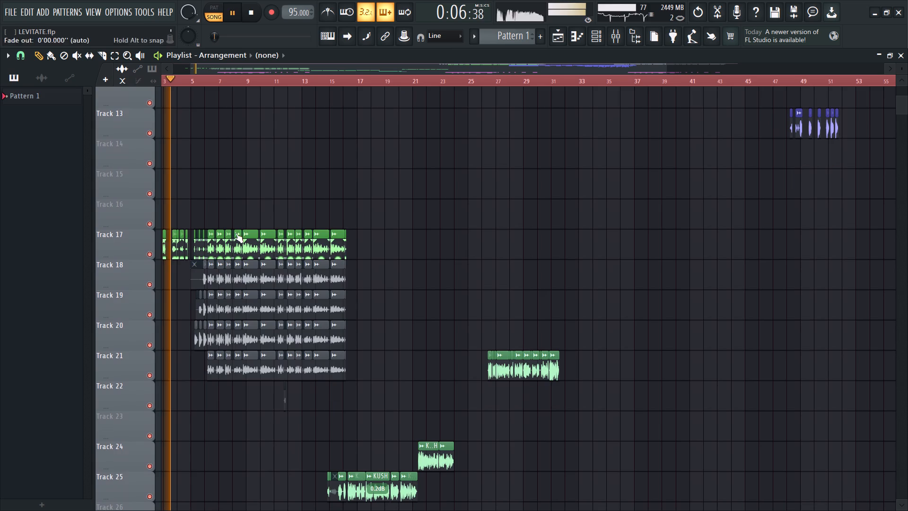
scroll(239, 247, "down", 4)
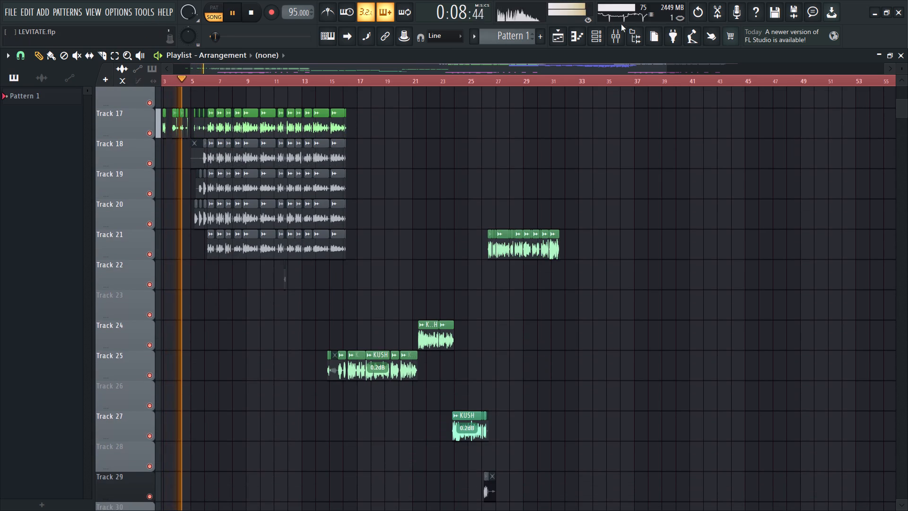
left_click(620, 33)
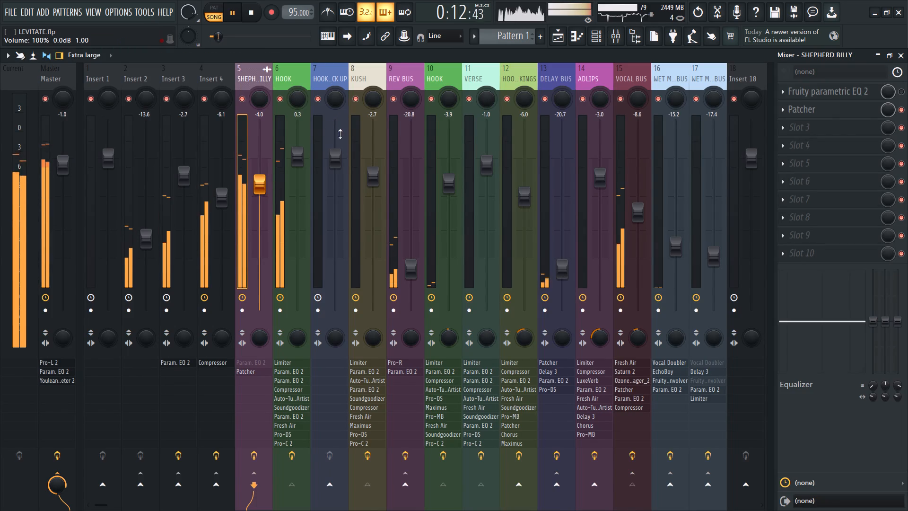
left_click(293, 69)
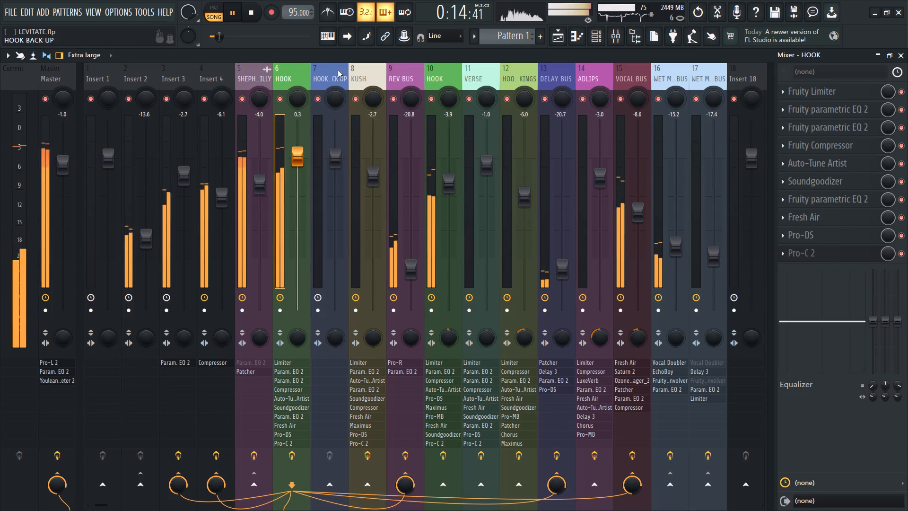
left_click(432, 93)
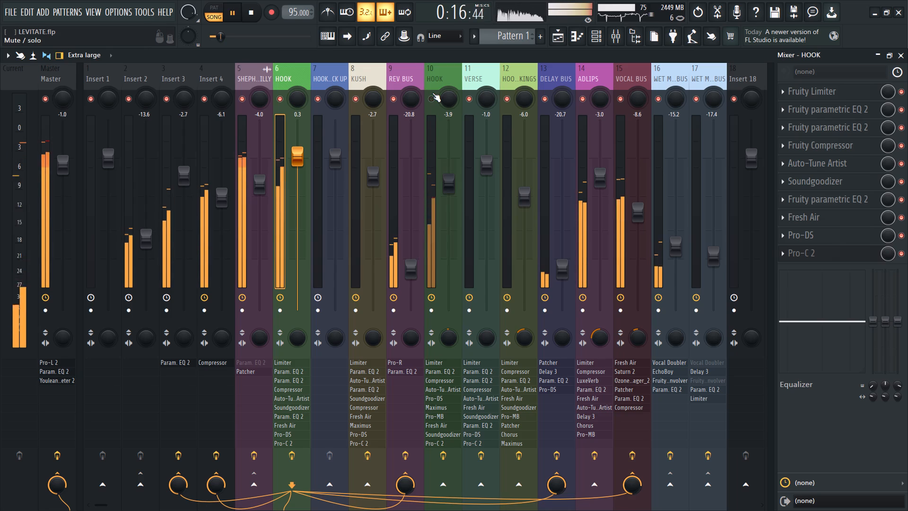
left_click(432, 92)
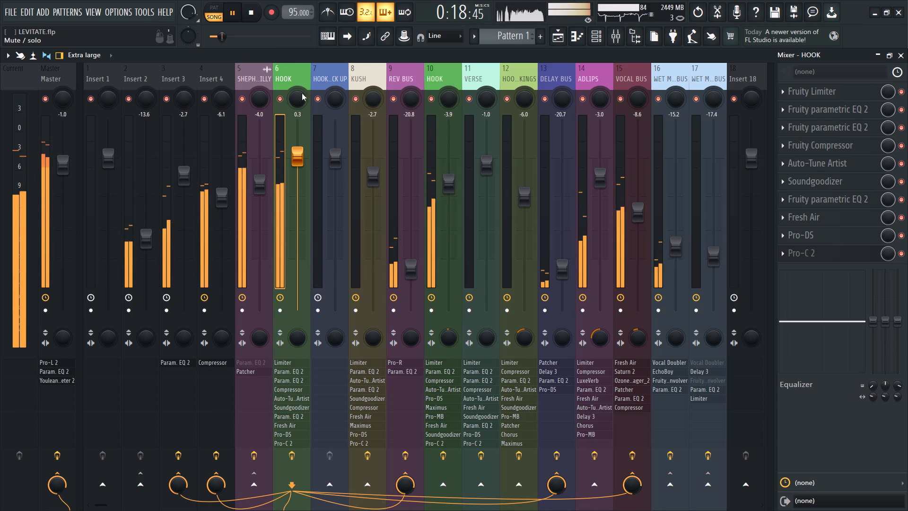
left_click(280, 97)
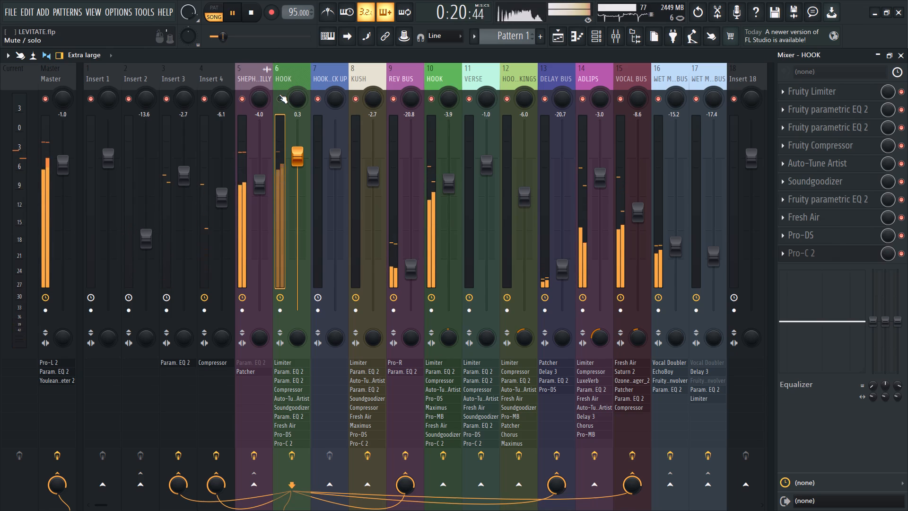
left_click(279, 94)
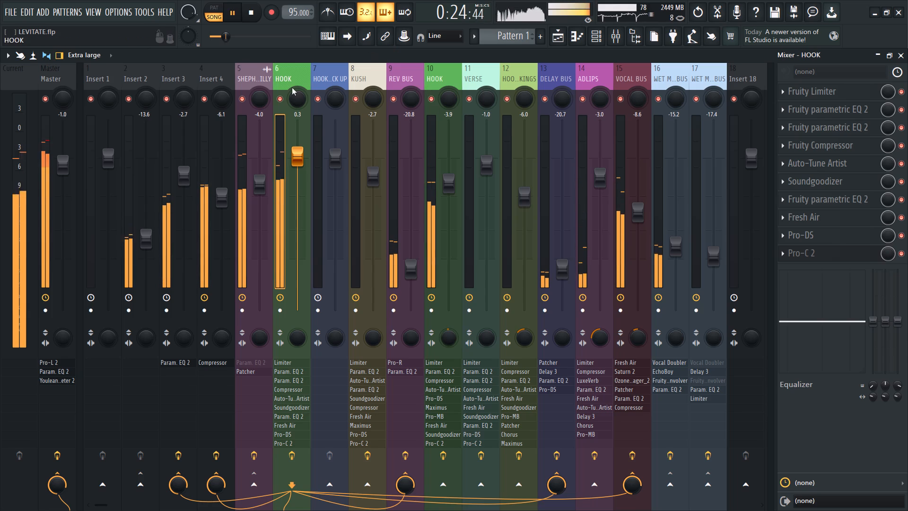
left_click(252, 74)
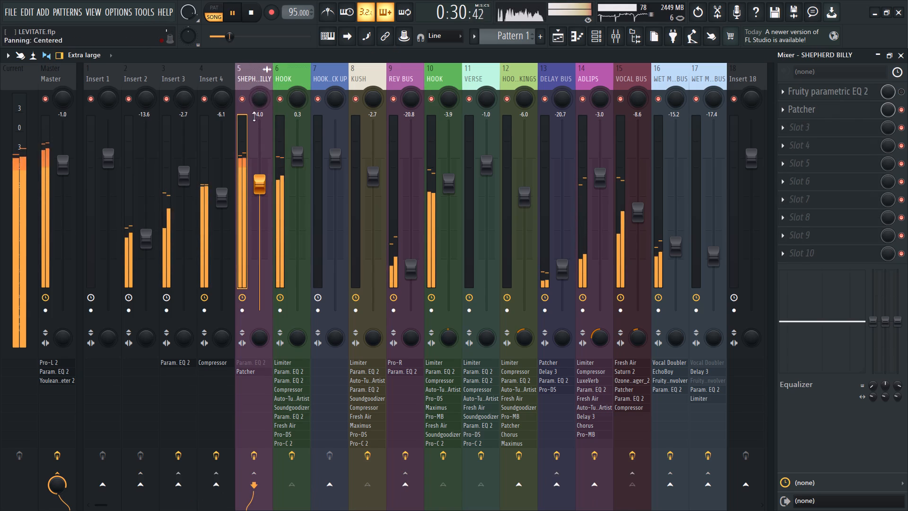
left_click(257, 183)
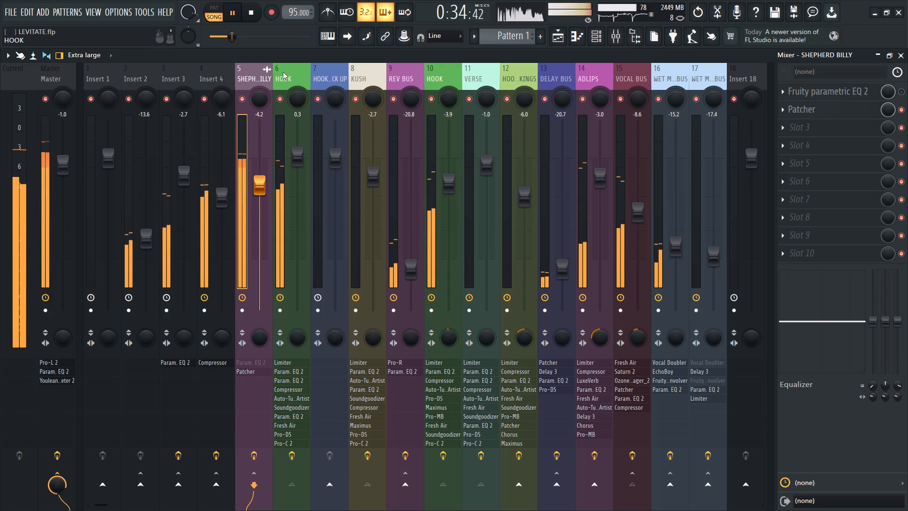
Reset the KUSH mixer track's volume to its default level.
scroll(284, 71, "down", 1)
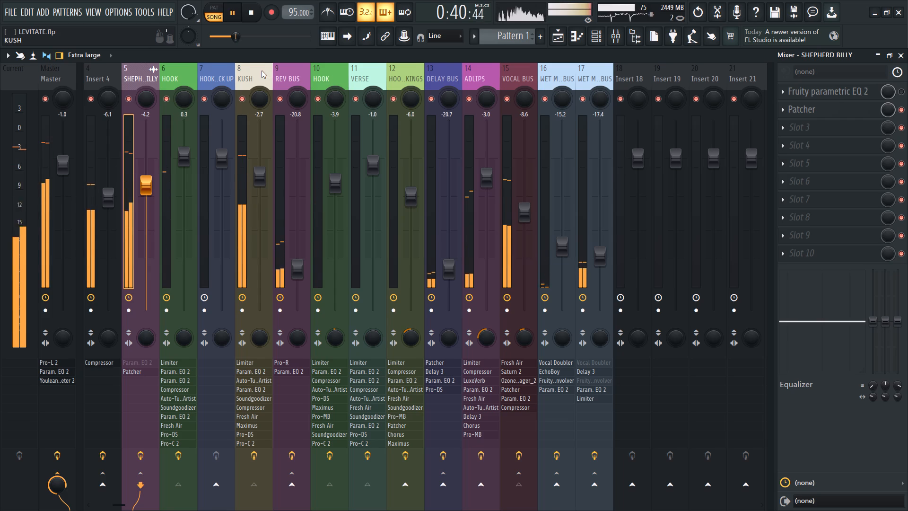
scroll(262, 70, "up", 1)
left_click(364, 71)
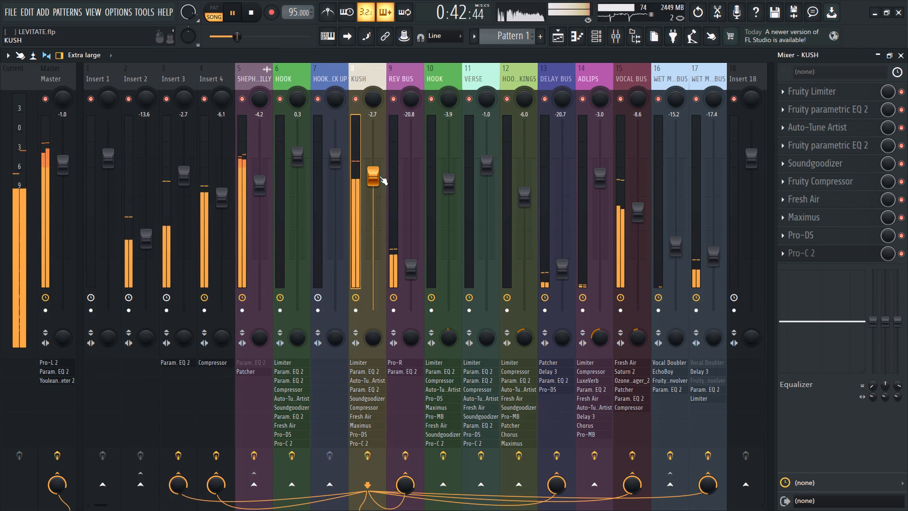
right_click(368, 176)
left_click(384, 183)
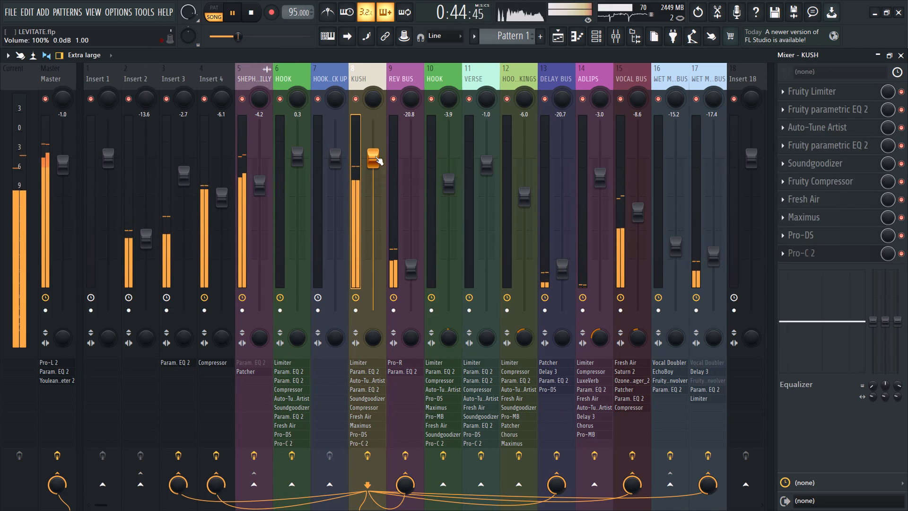
left_click(359, 73)
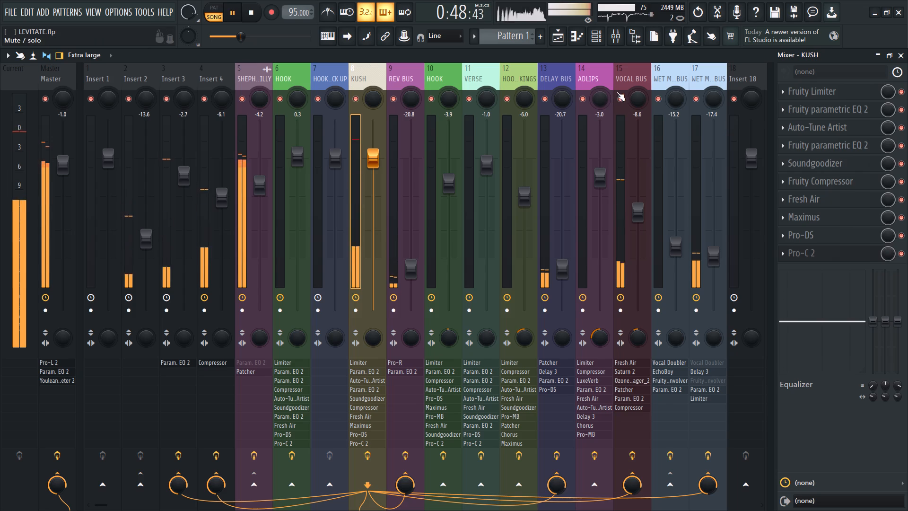
Briefly mute the VOCAL BUS mixer track to hear its contribution, and lower its volume to -12.4 dB.
left_click(629, 84)
left_click(622, 101)
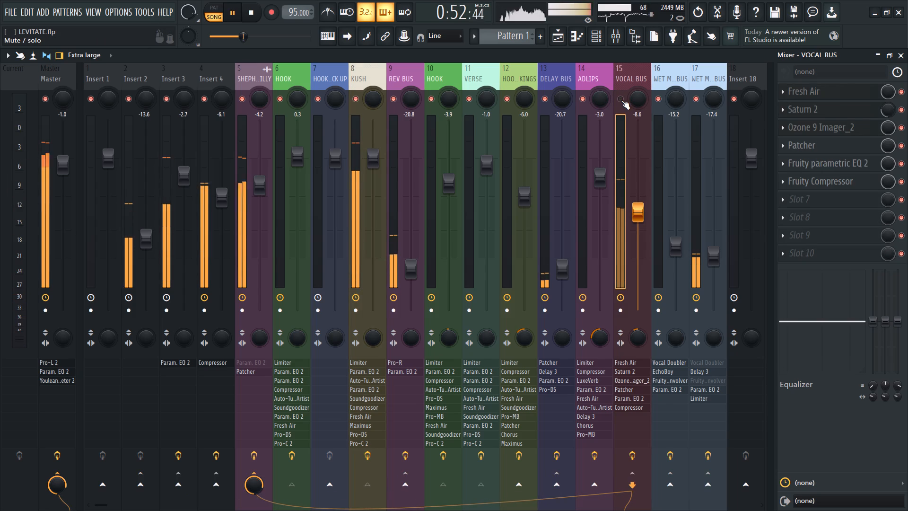
left_click(621, 100)
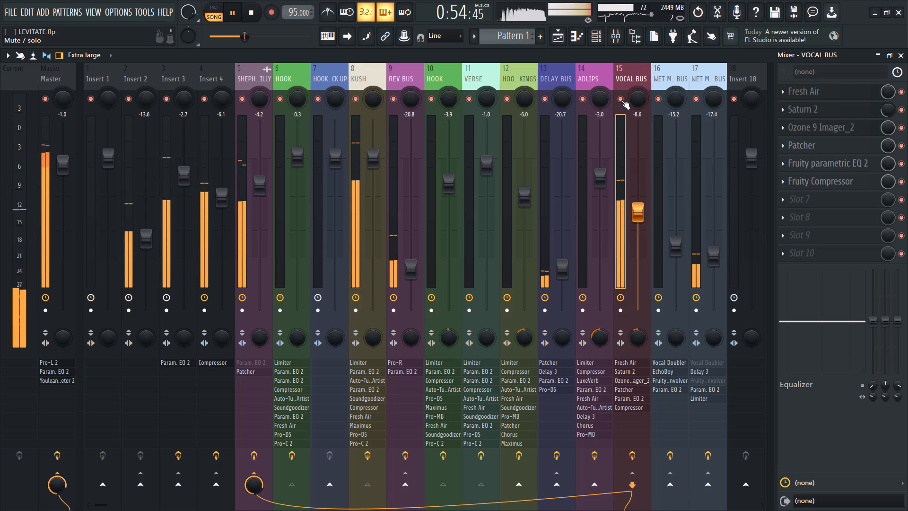
left_click_drag(634, 226, 637, 260)
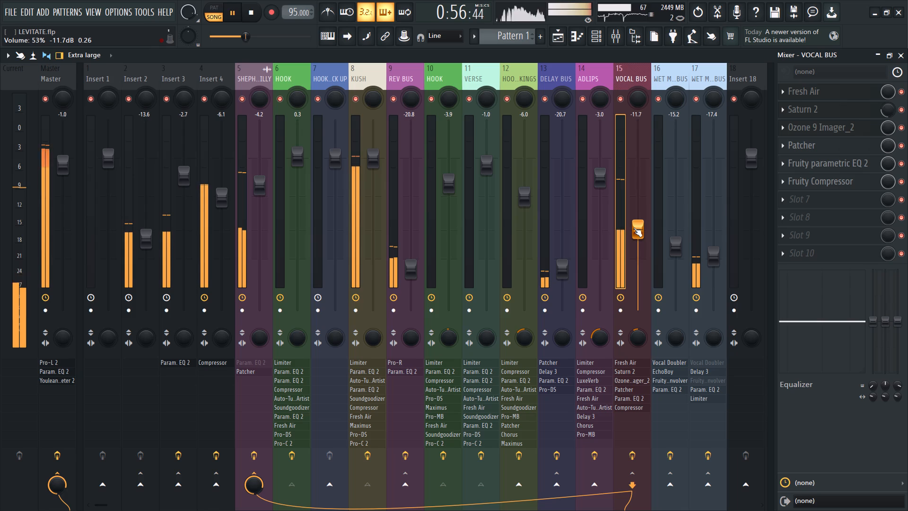
left_click_drag(634, 229, 635, 234)
left_click_drag(635, 332, 636, 312)
left_click(639, 236)
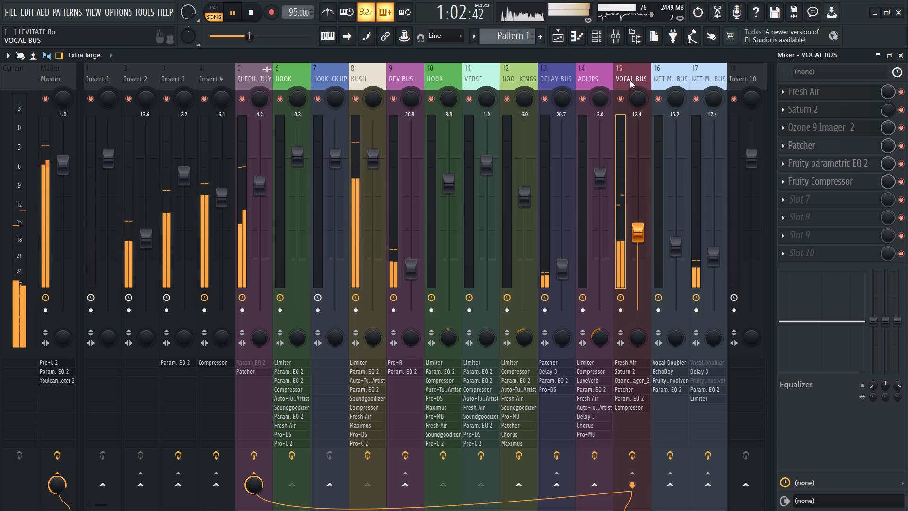
Inspect the Fruity Compressor on the KUSH track, and compare the track with its effects bypassed and re-enabled.
left_click(375, 78)
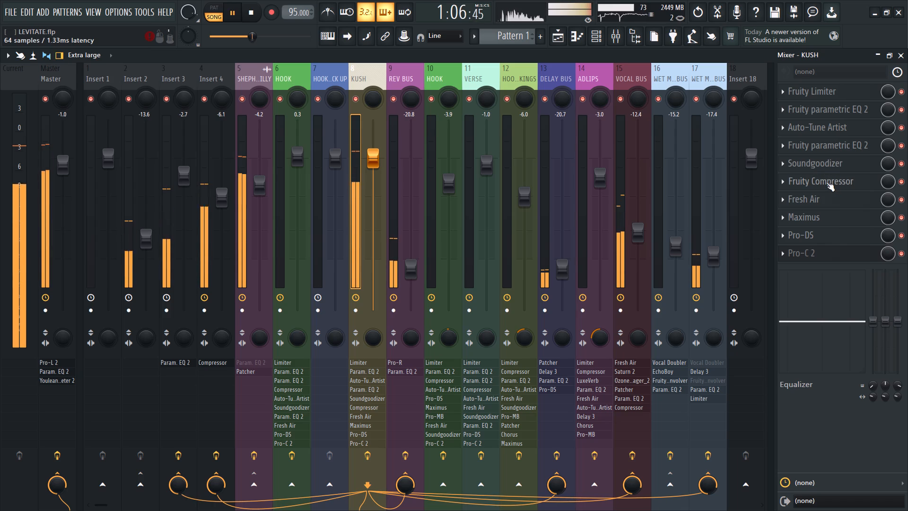
left_click(826, 182)
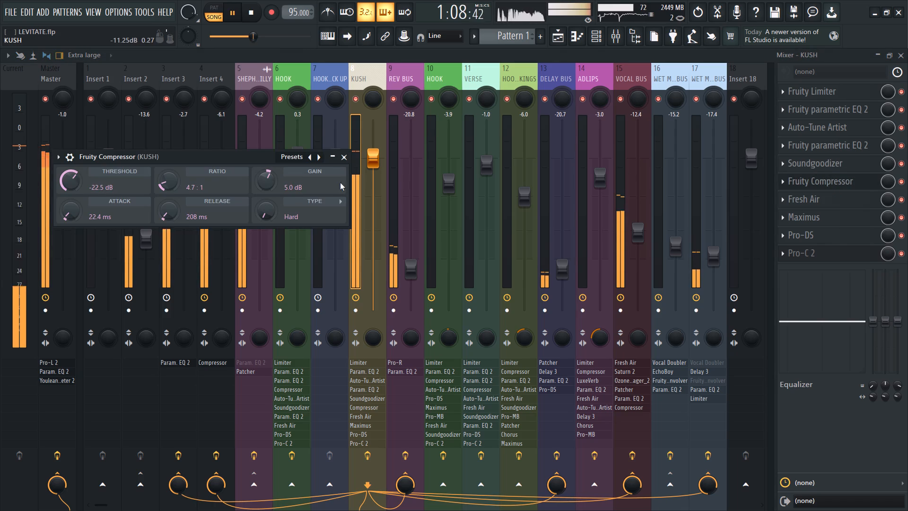
left_click(338, 162)
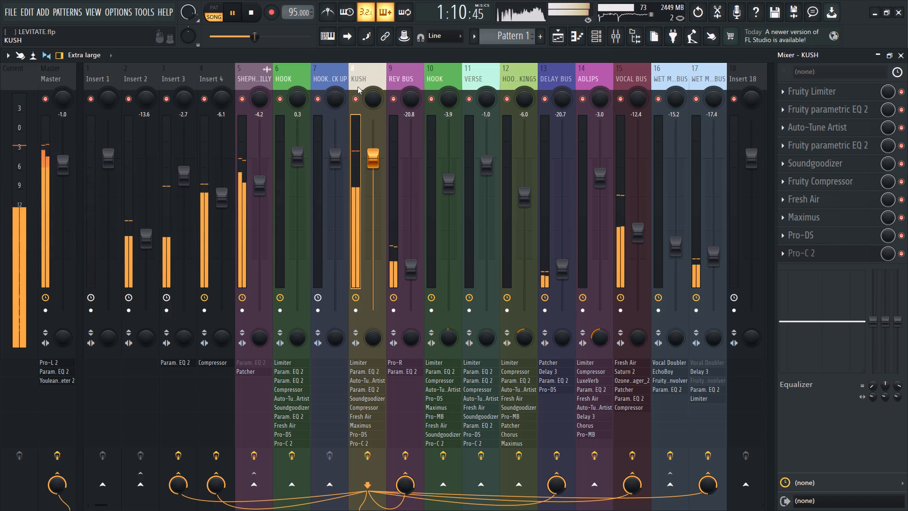
left_click(369, 456)
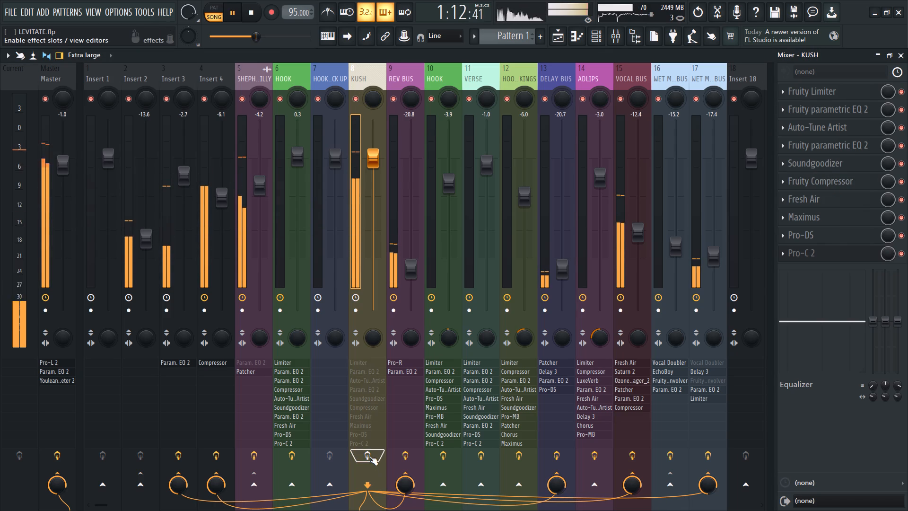
left_click(369, 456)
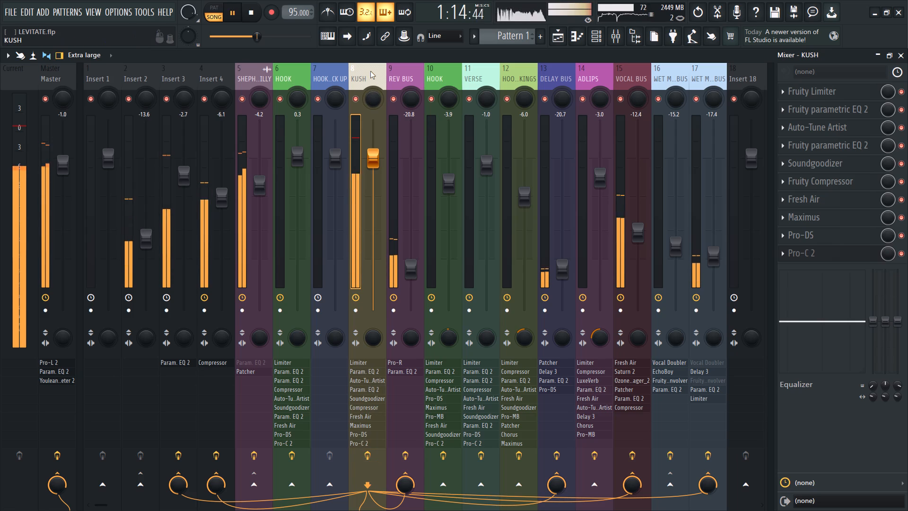
left_click(368, 71)
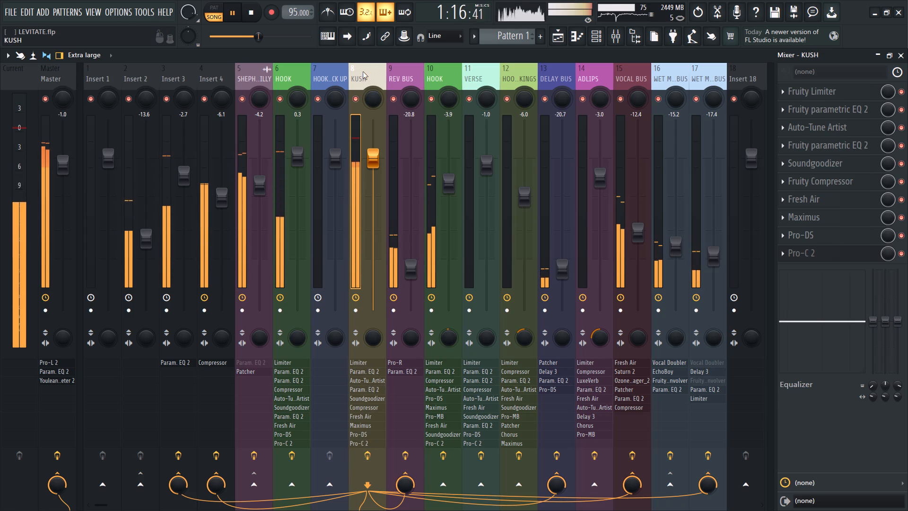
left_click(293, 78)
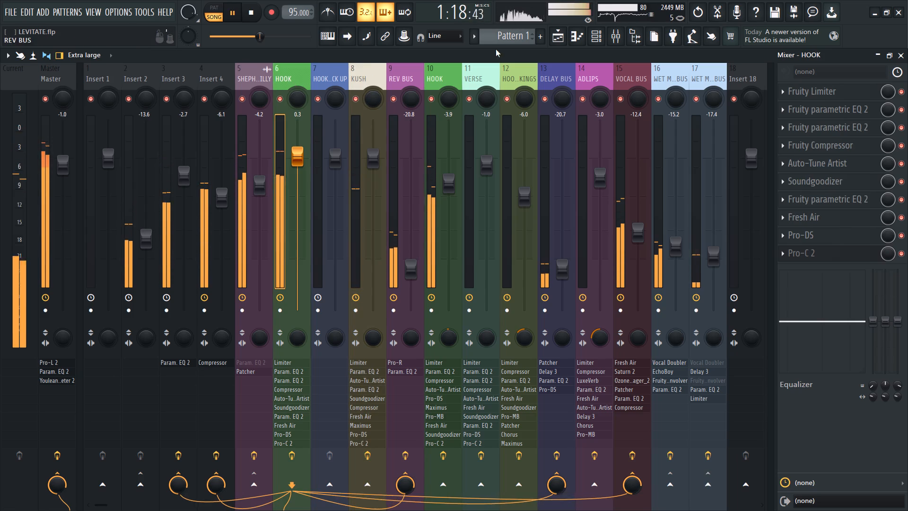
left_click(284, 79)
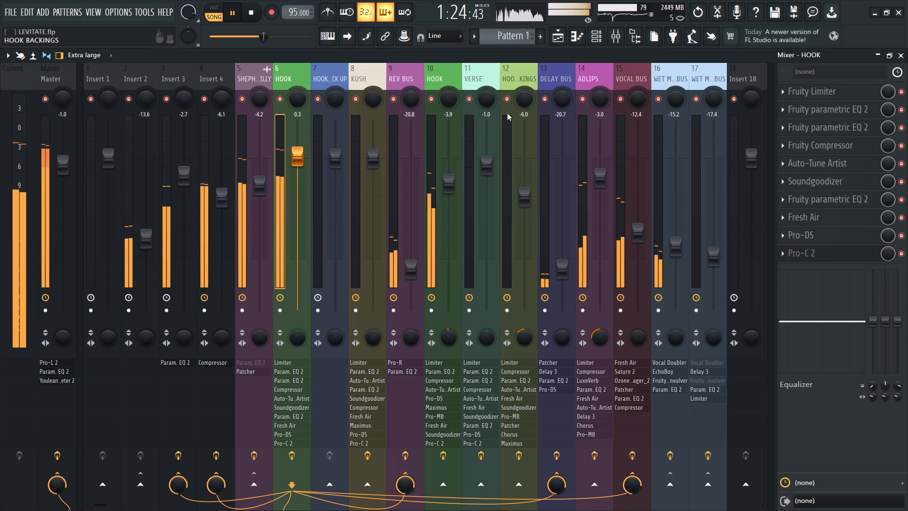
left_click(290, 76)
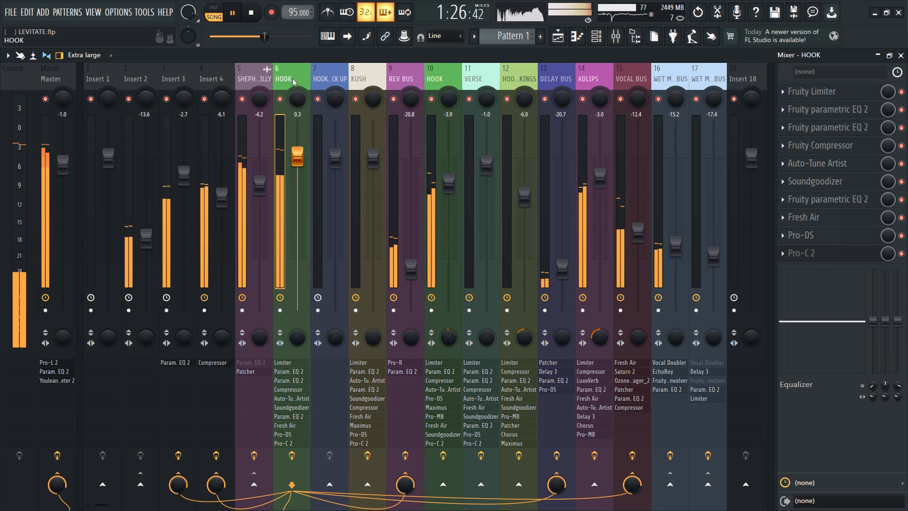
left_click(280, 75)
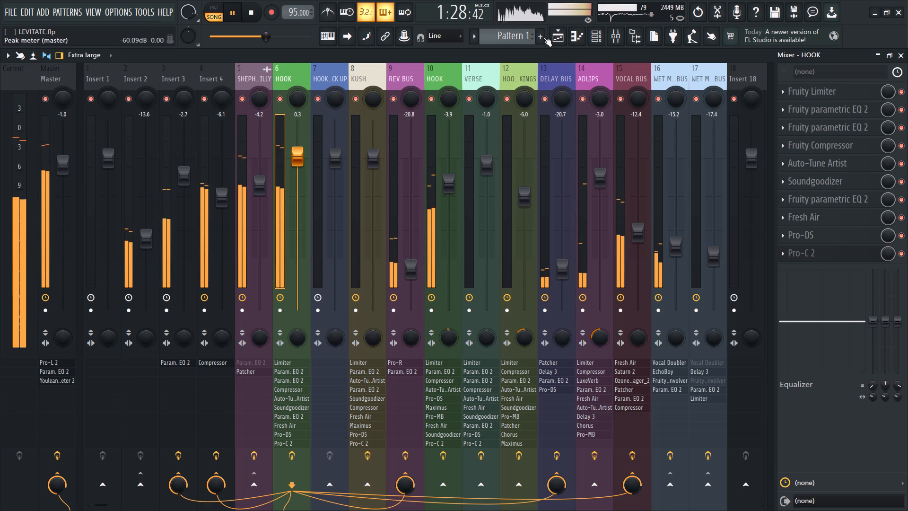
Check the channel settings and mixer routing of the vocal clips on playlist tracks 2 to 5 around bar 37, and return to the mixer.
left_click(558, 35)
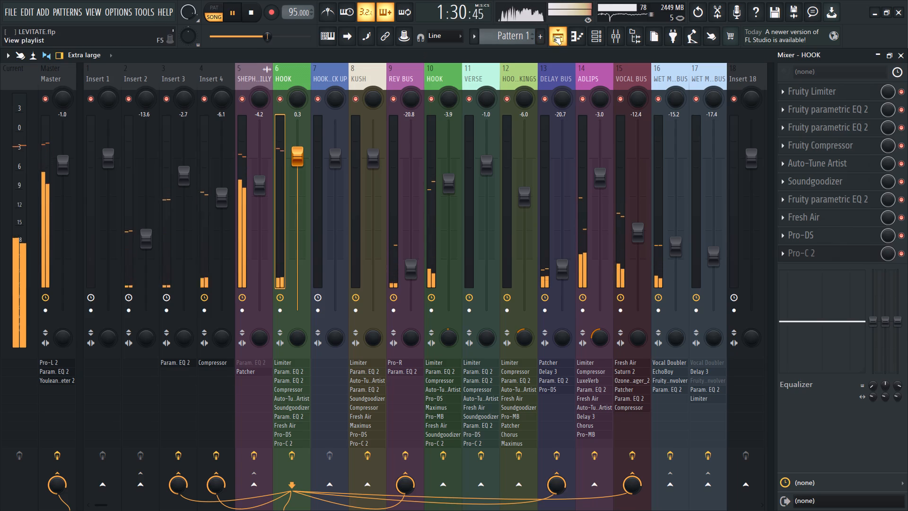
scroll(550, 211, "up", 16)
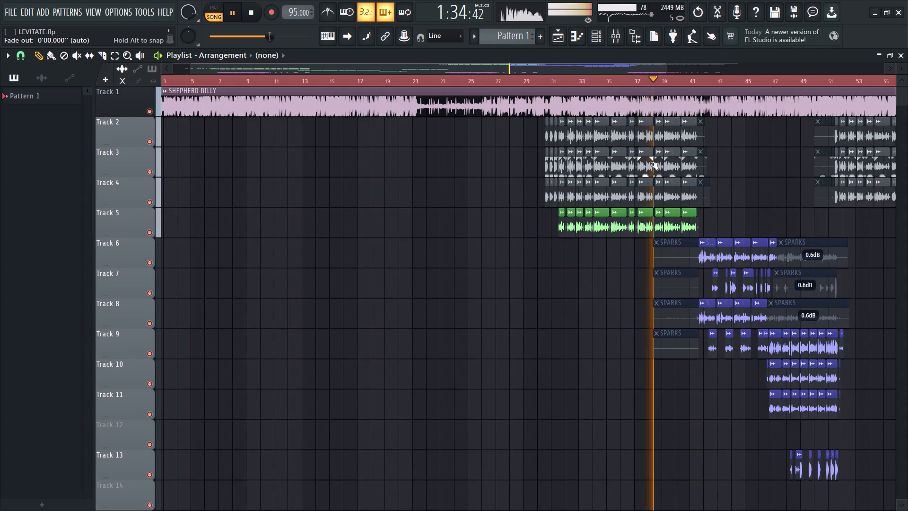
scroll(671, 220, "up", 9, "ctrl")
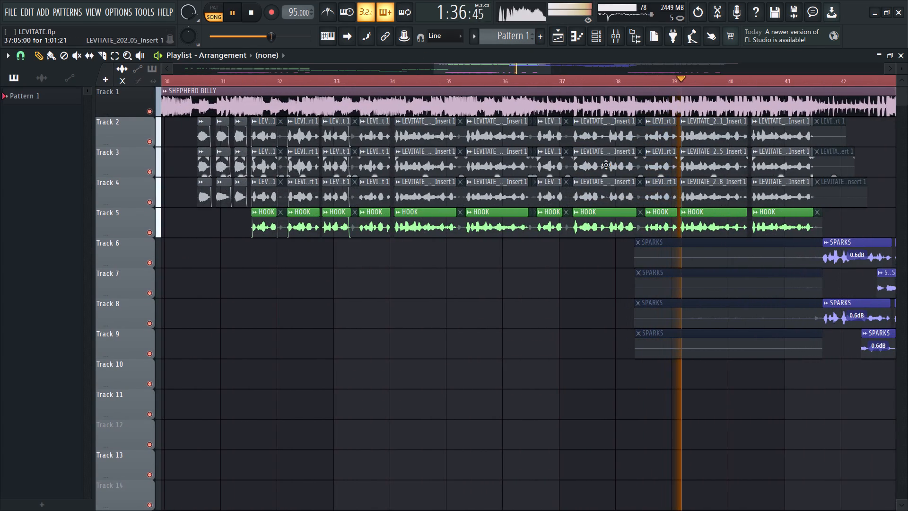
double_click(604, 161)
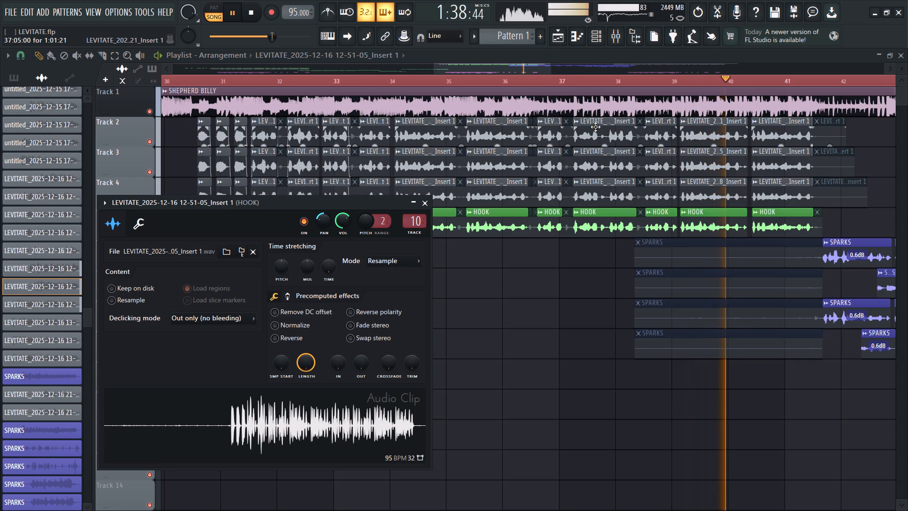
double_click(591, 137)
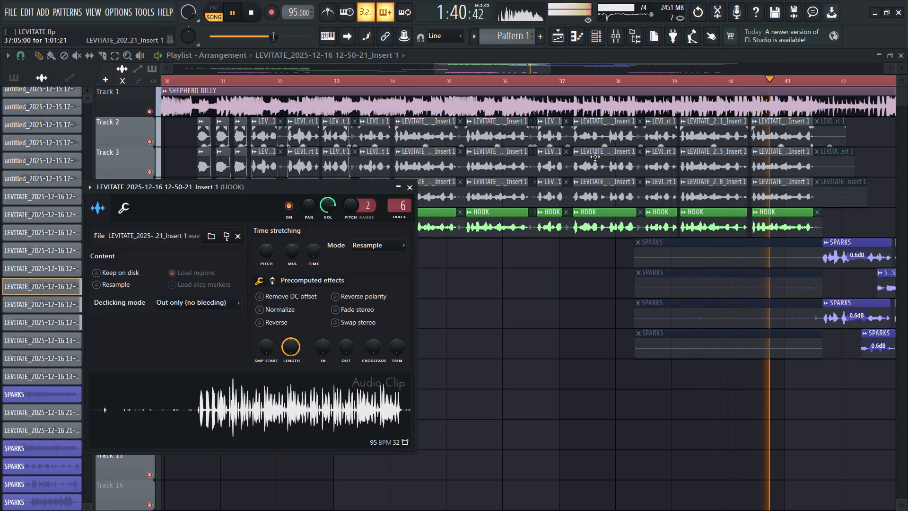
double_click(596, 191)
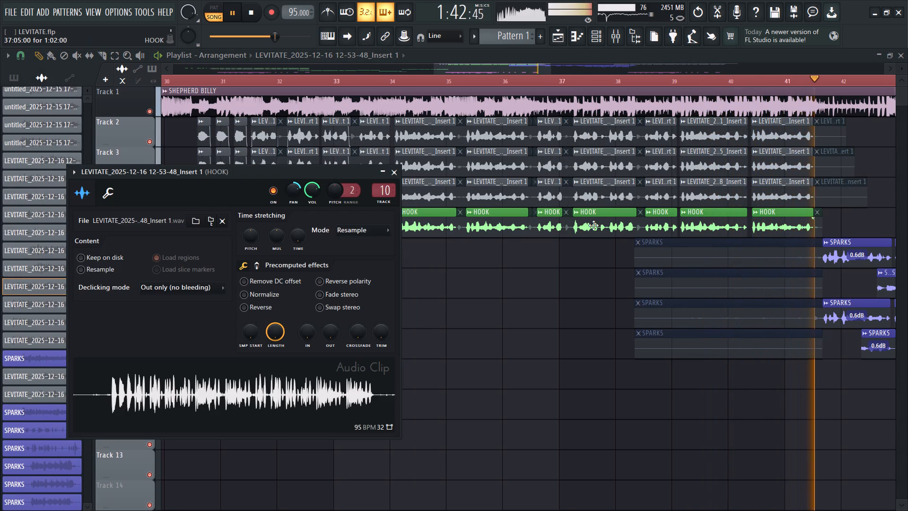
double_click(594, 225)
left_click(620, 35)
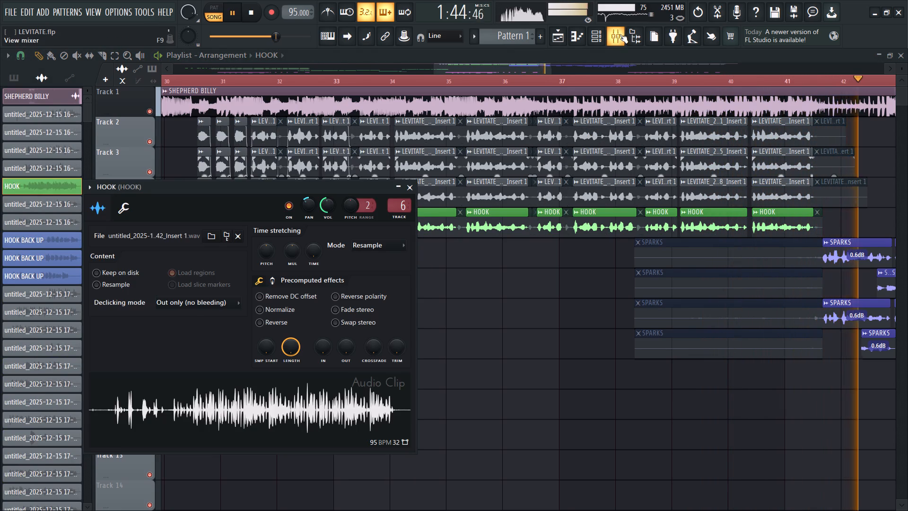
Load the SPARKS BACKINGS V. PRESETS mixer state from the user's FL PRESETS folder onto the empty mixer track Insert 18.
scroll(403, 70, "down", 1)
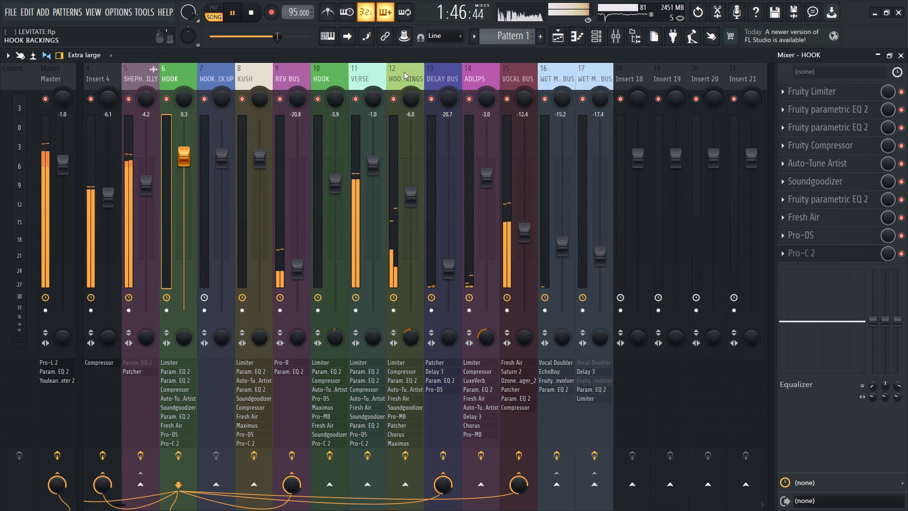
left_click(635, 77)
right_click(635, 77)
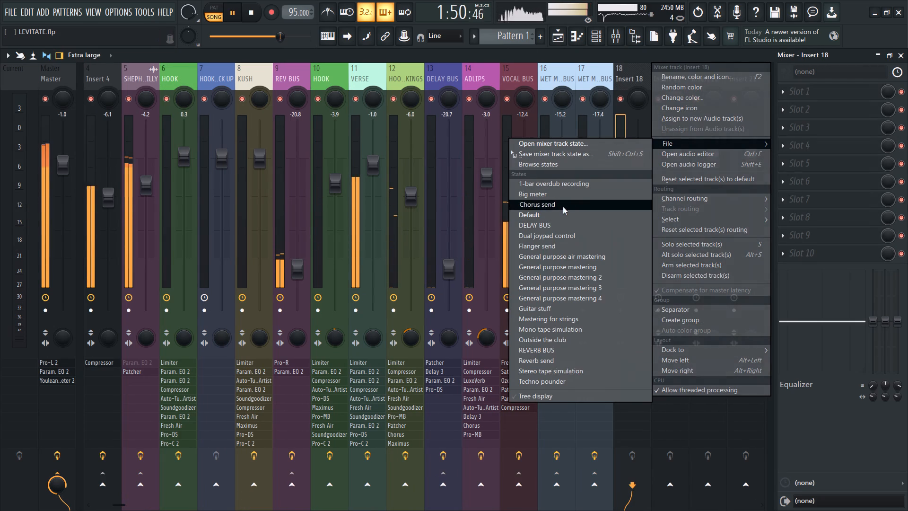
left_click(553, 143)
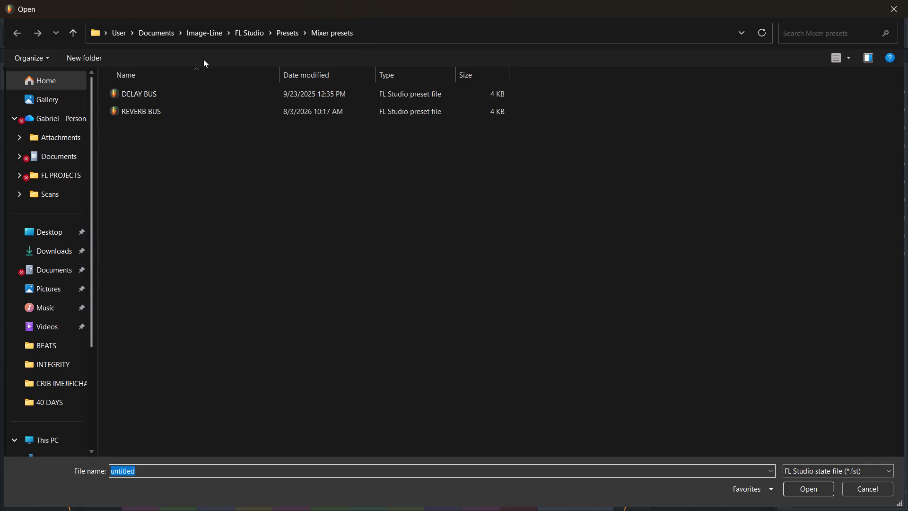
scroll(47, 365, "down", 2)
left_click(51, 326)
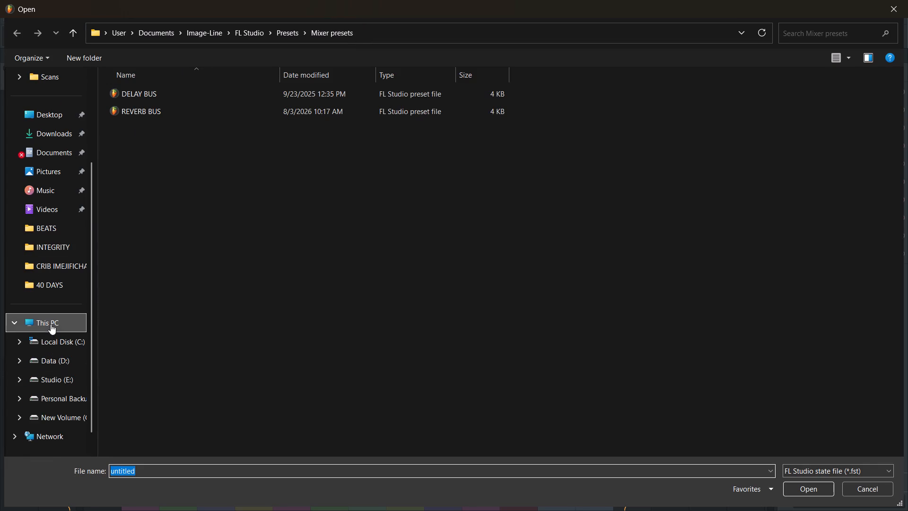
left_click(66, 341)
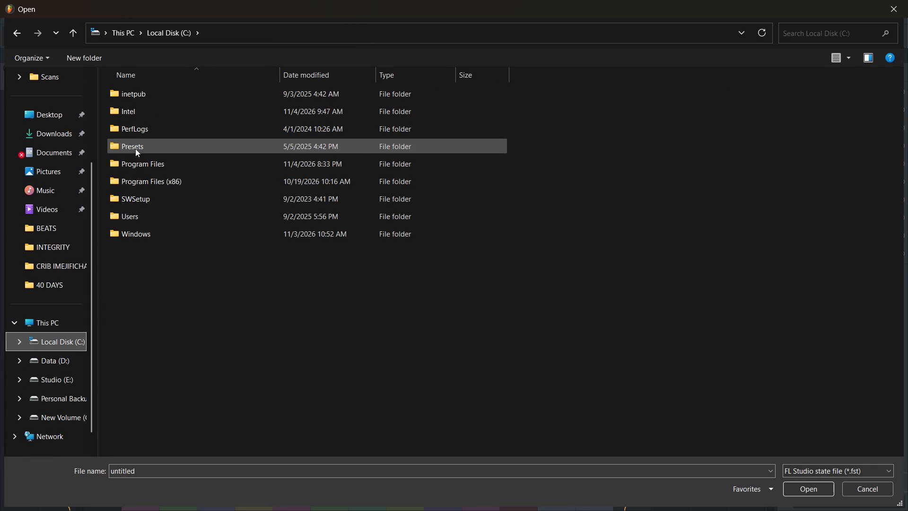
double_click(138, 222)
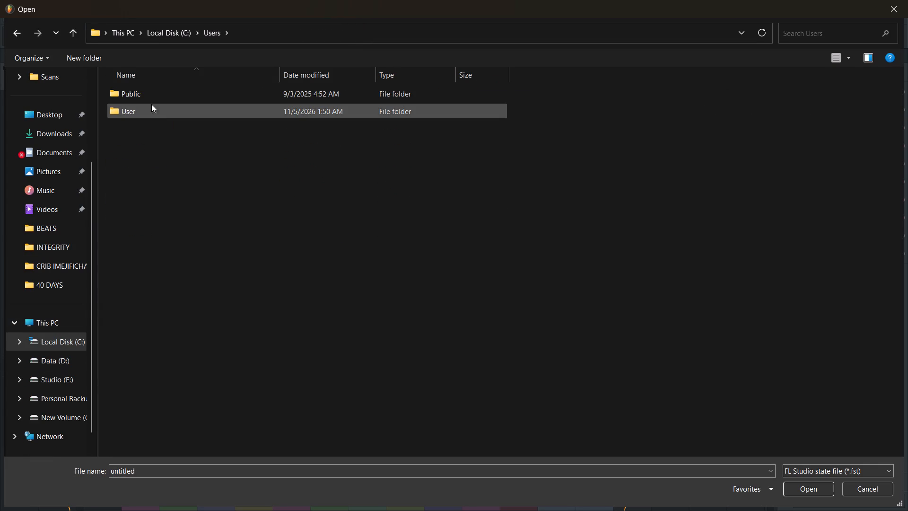
double_click(144, 118)
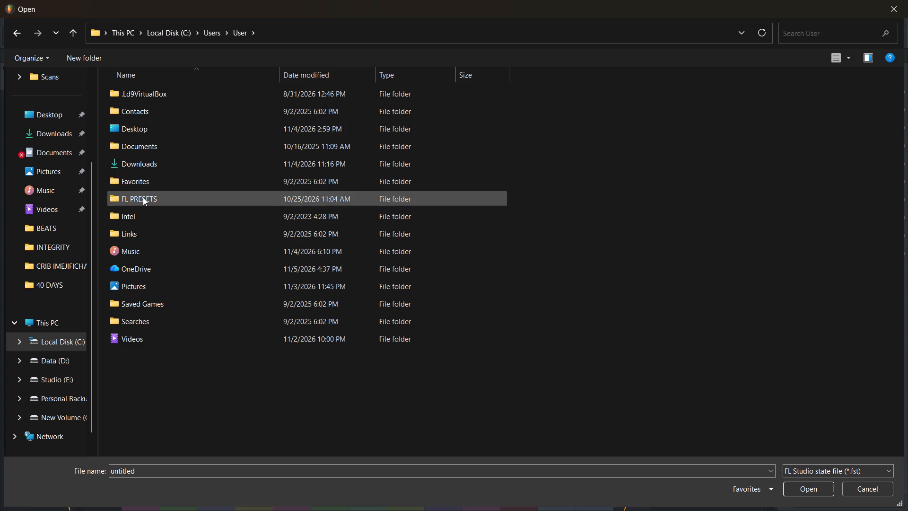
double_click(143, 197)
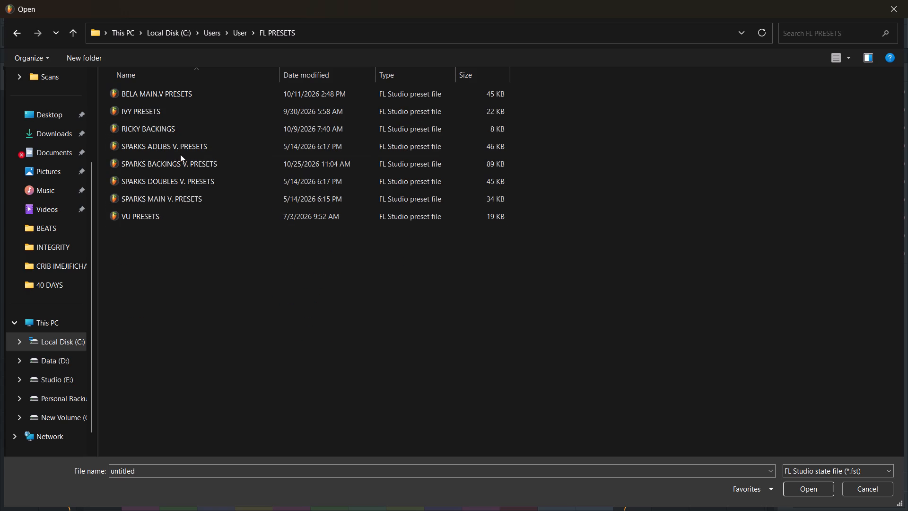
left_click(182, 161)
left_click(795, 494)
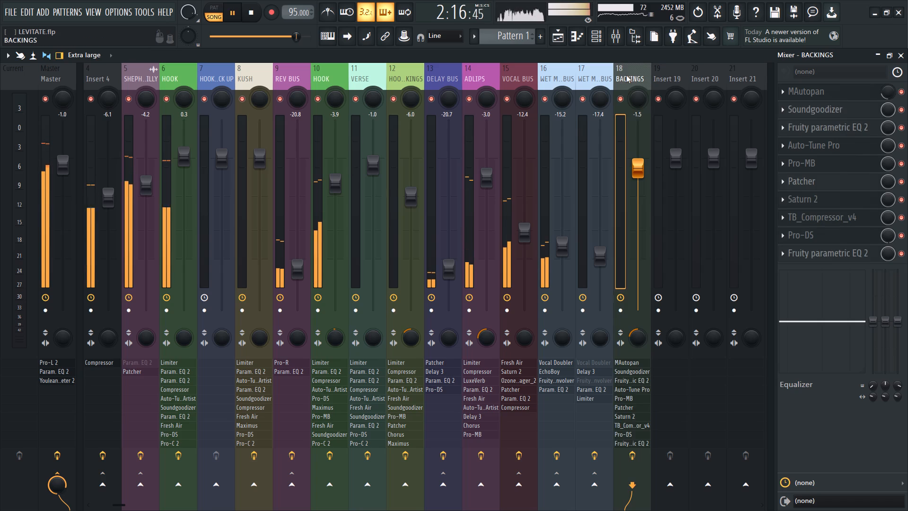
Check the key in the Auto-Tune Artist on mixer track 6, HOOK, and set the BACKINGS track's Auto-Tune Pro scale to Minor.
left_click(183, 79)
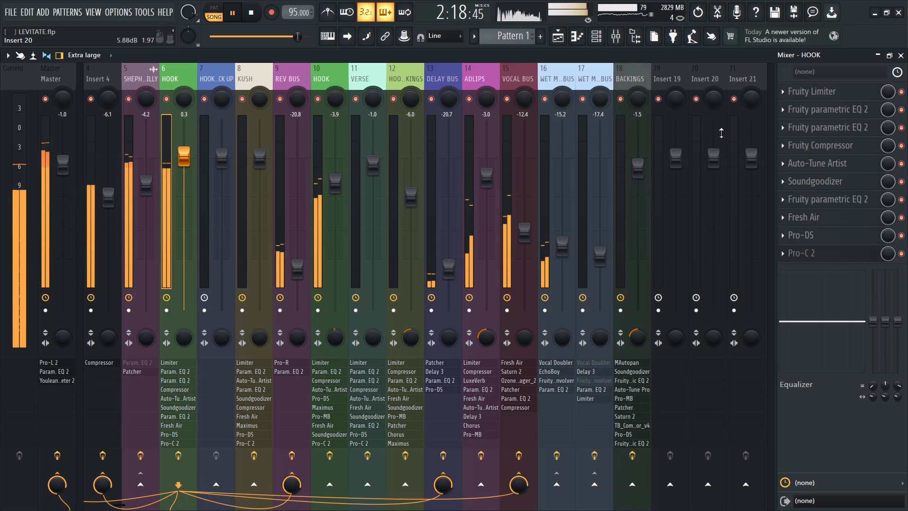
left_click(804, 161)
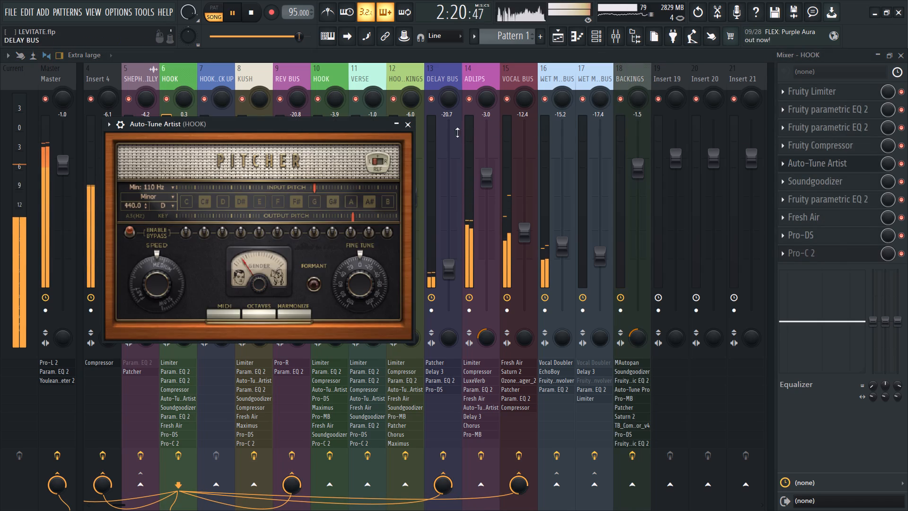
left_click(625, 75)
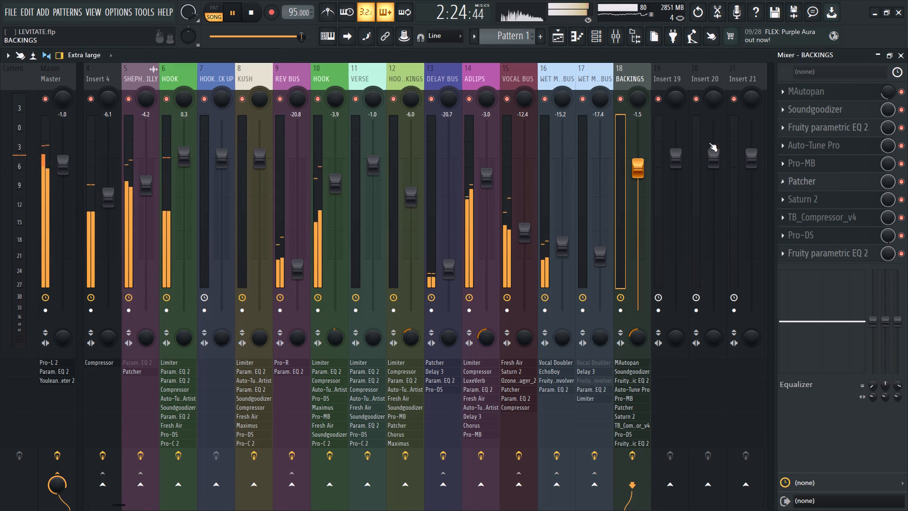
left_click(831, 146)
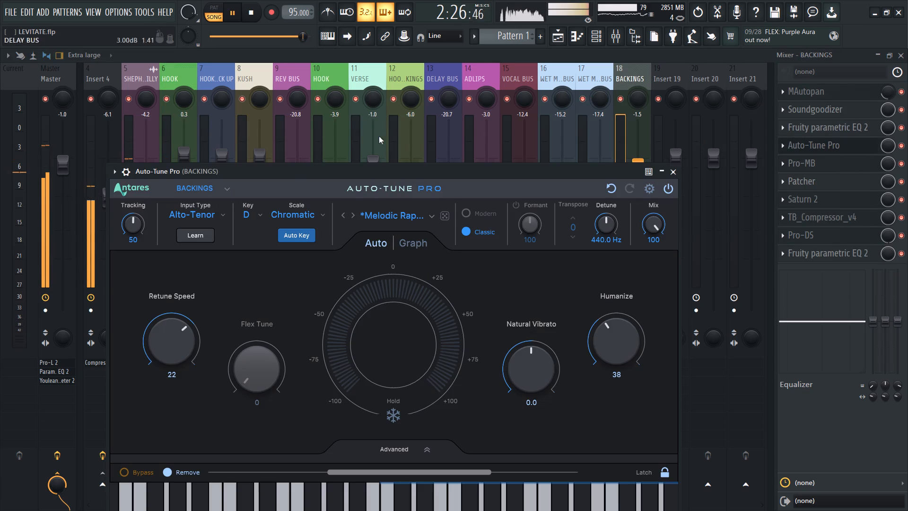
left_click(280, 214)
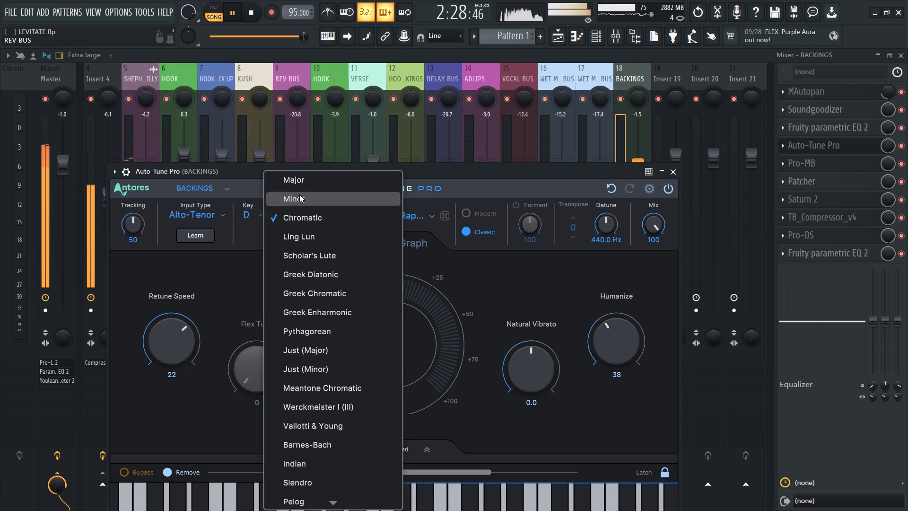
left_click(299, 194)
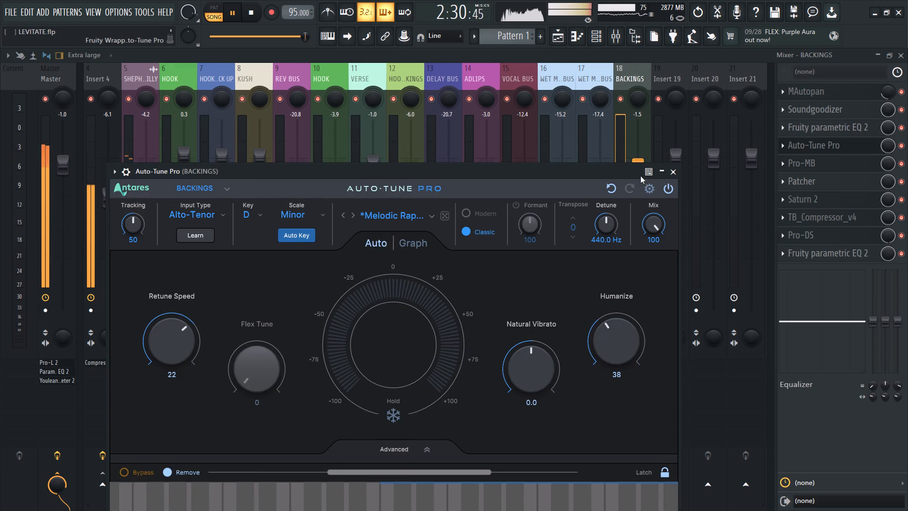
left_click(669, 171)
Move the BACKINGS mixer track to slot 7, directly after the first HOOK track.
left_click(638, 74)
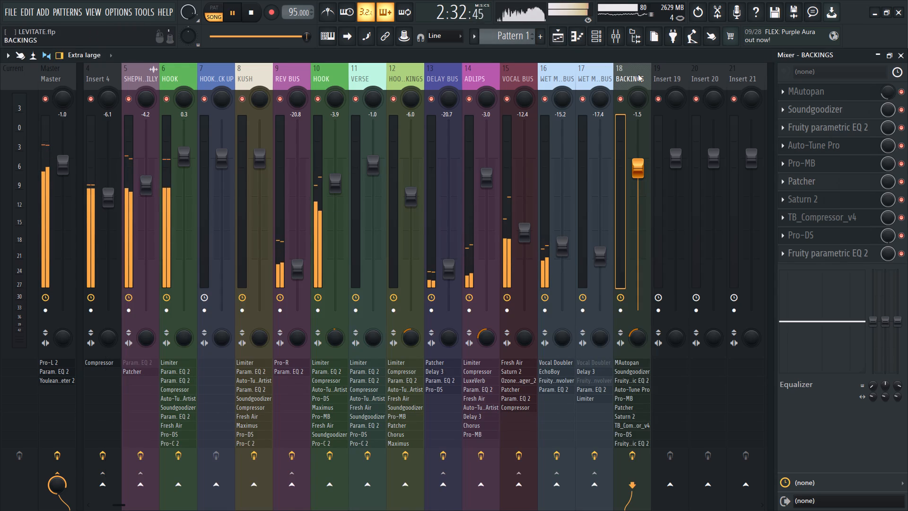
scroll(638, 74, "up", 1, "shift")
scroll(594, 74, "up", 3, "shift")
scroll(519, 74, "up", 2, "shift")
scroll(443, 74, "up", 1, "shift")
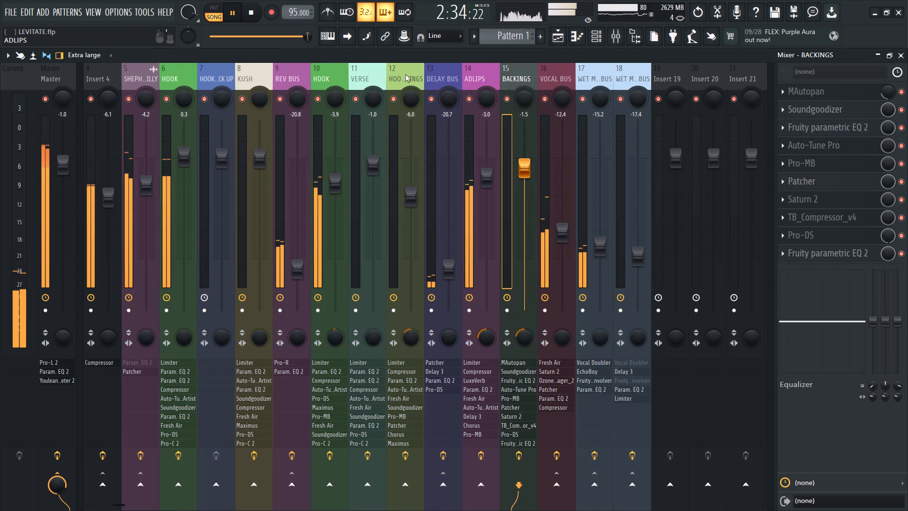
scroll(405, 74, "up", 1, "shift")
scroll(330, 74, "up", 3, "shift")
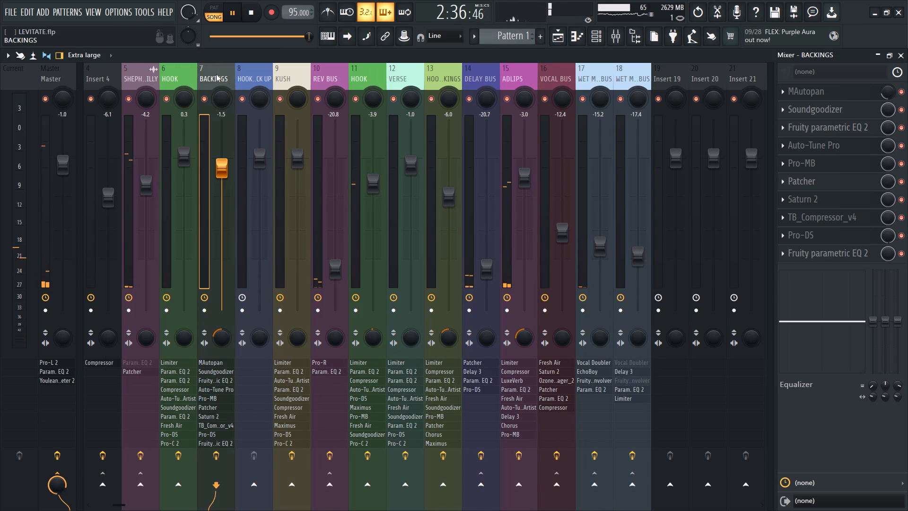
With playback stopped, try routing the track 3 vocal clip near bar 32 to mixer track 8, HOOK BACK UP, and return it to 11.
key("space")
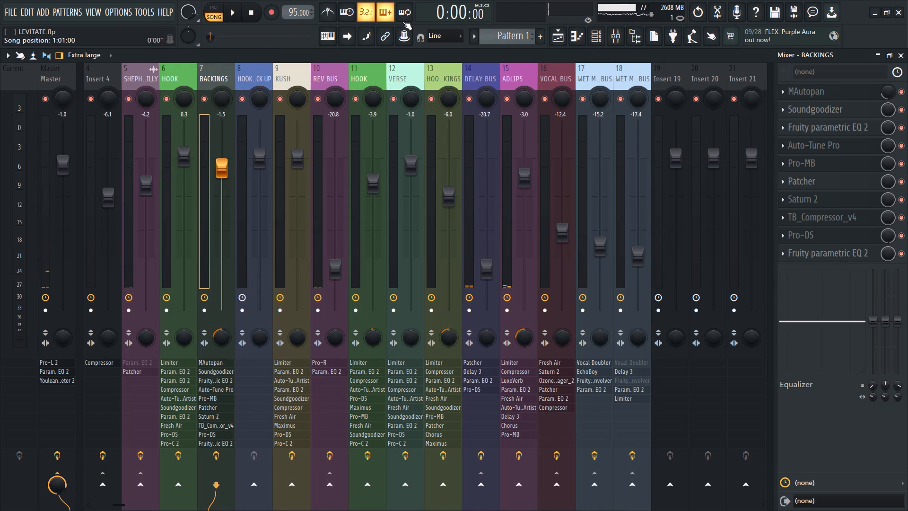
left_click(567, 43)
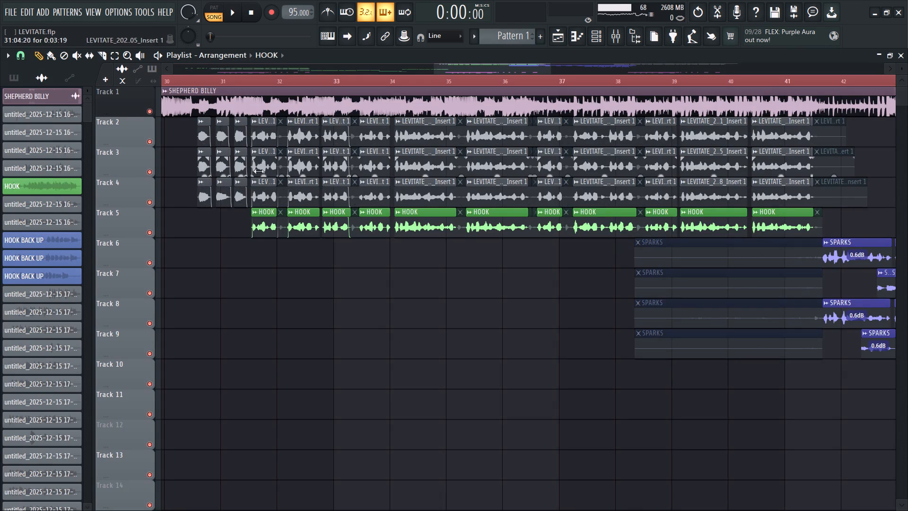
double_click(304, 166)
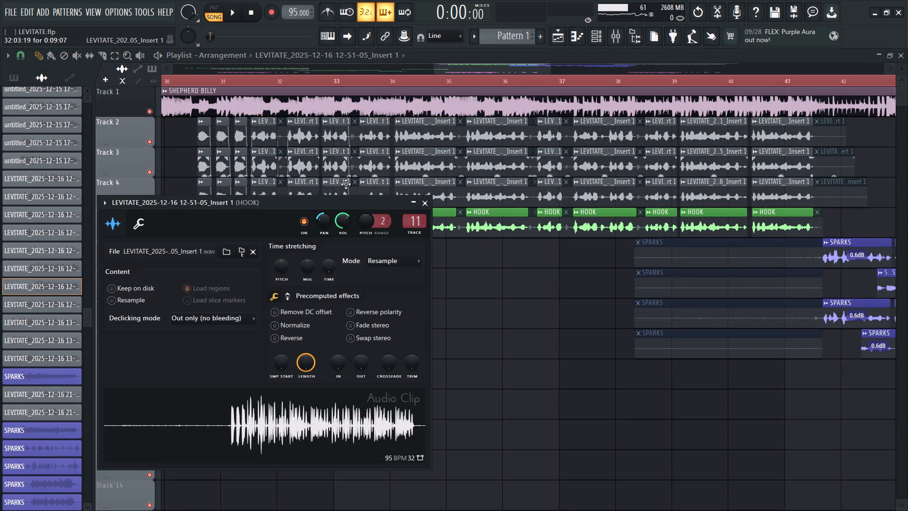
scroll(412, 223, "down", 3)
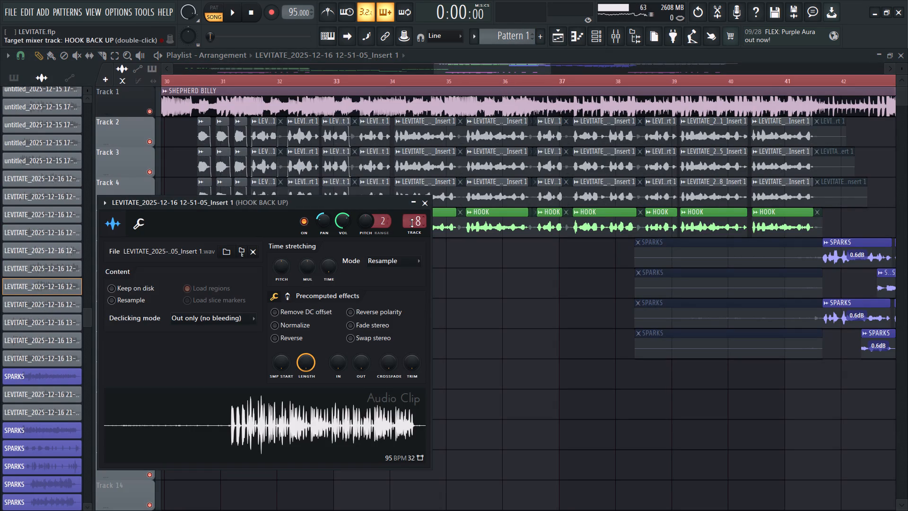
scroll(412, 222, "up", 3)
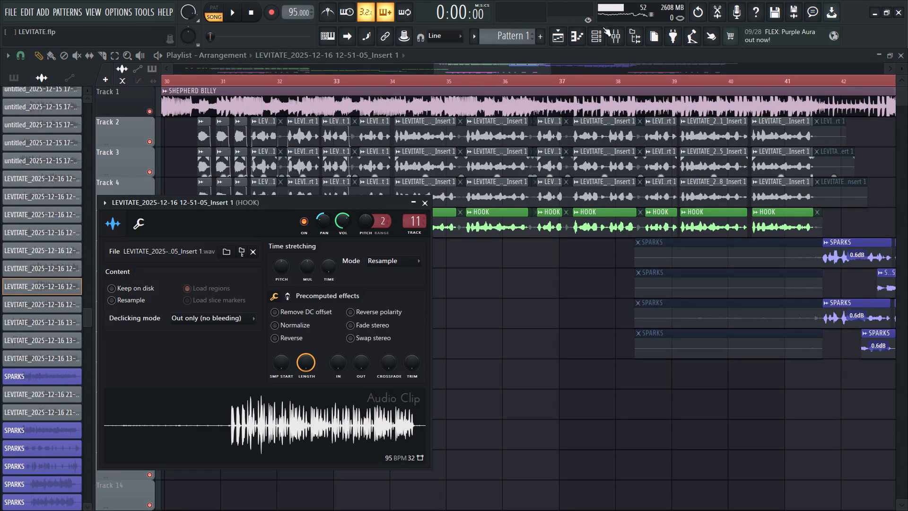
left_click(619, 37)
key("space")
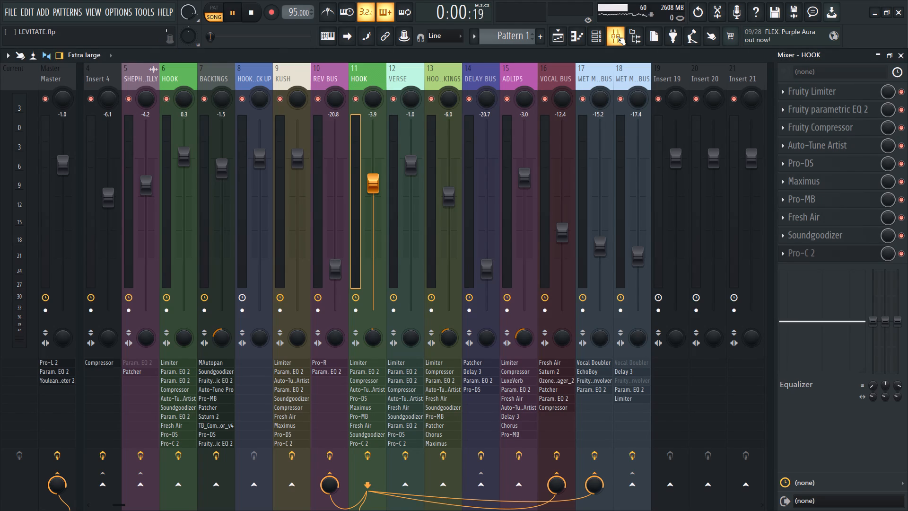
Check the mixer routing of the vocal clips on playlist tracks 5, 3 and 2 around bars 32 to 33.
left_click(559, 39)
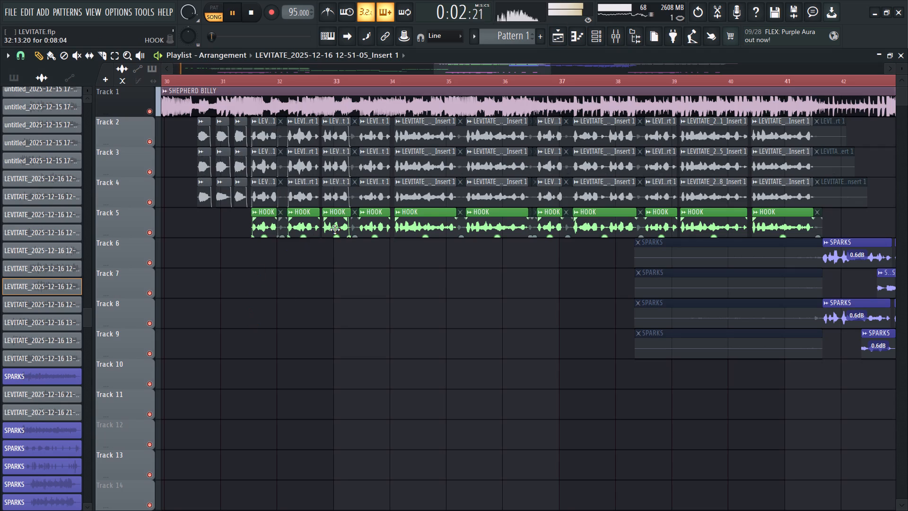
double_click(335, 229)
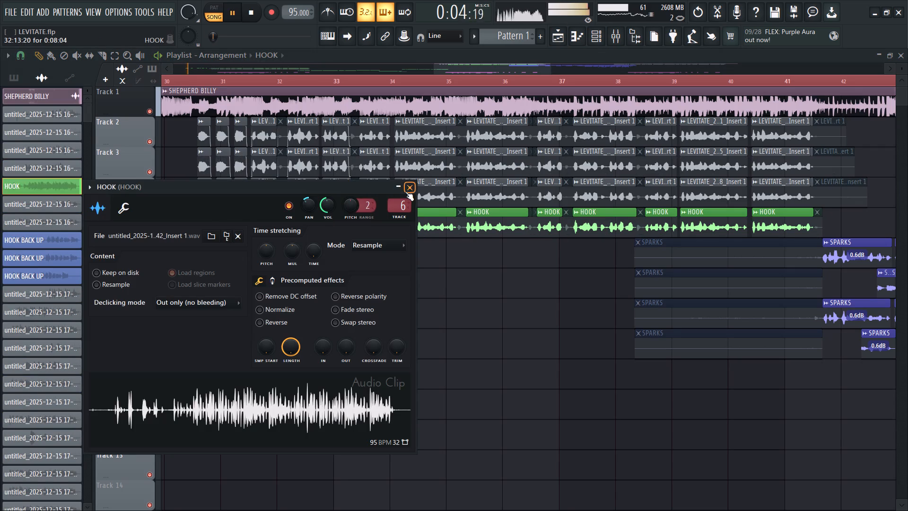
left_click(405, 192)
double_click(303, 228)
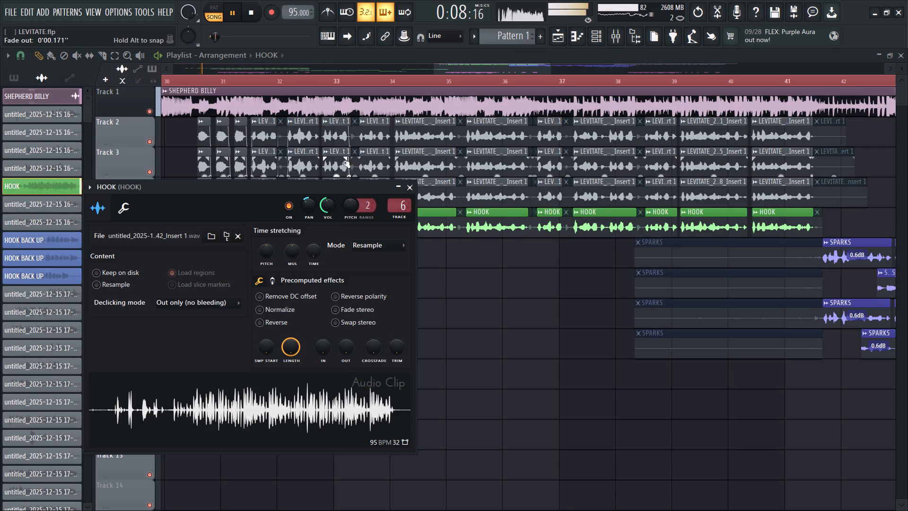
double_click(332, 167)
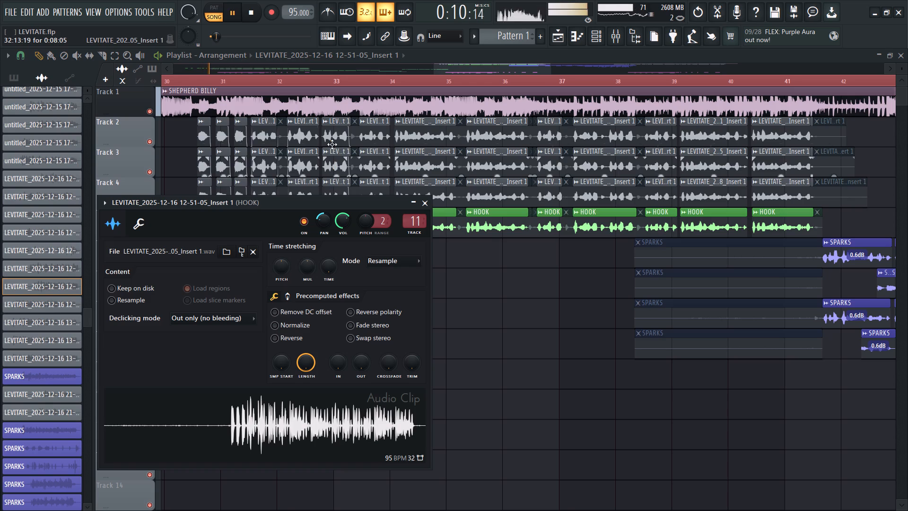
double_click(328, 138)
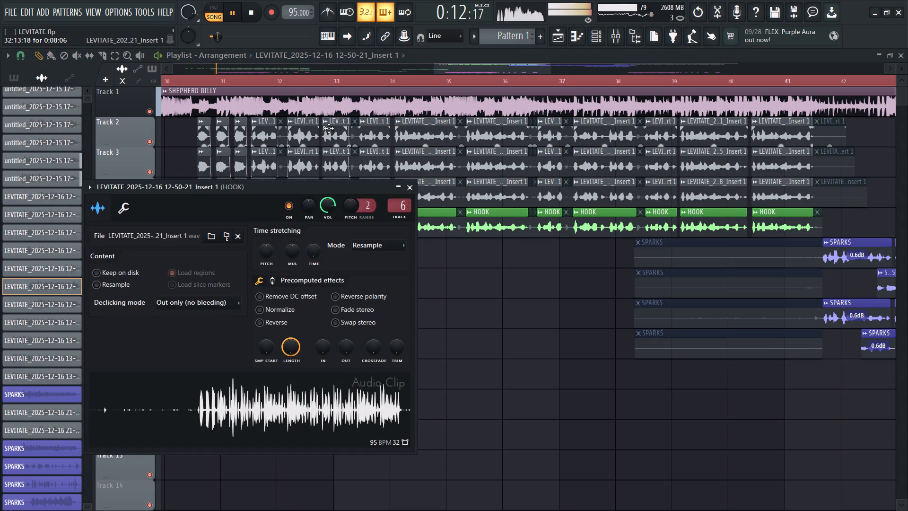
double_click(375, 162)
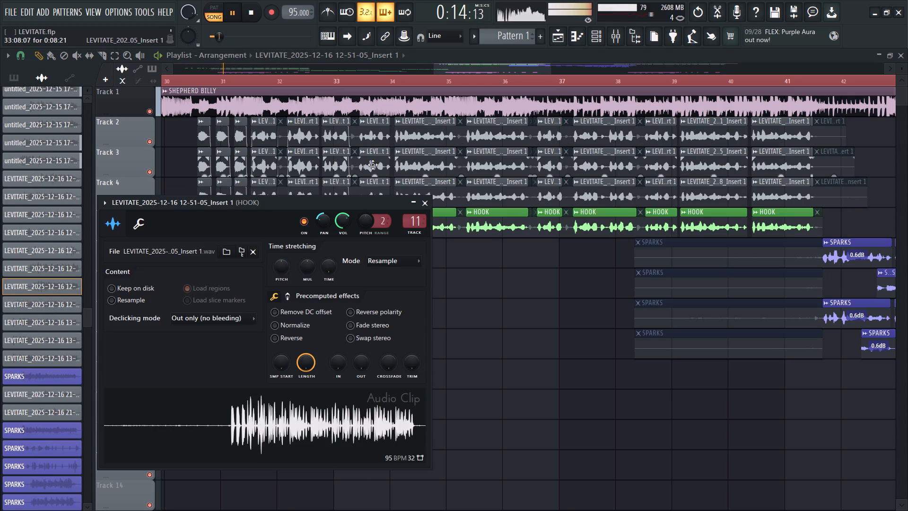
Mute the HOOK mixer track on insert 11 during playback.
left_click(618, 32)
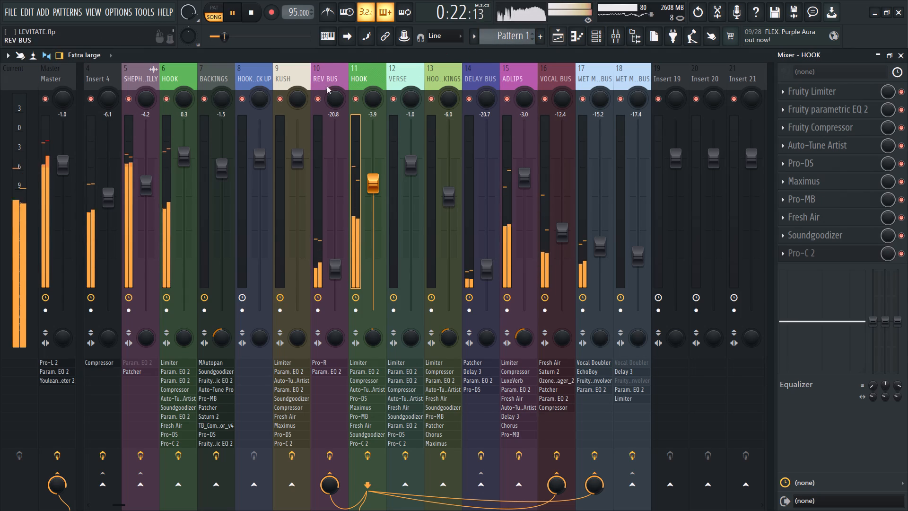
left_click(352, 97)
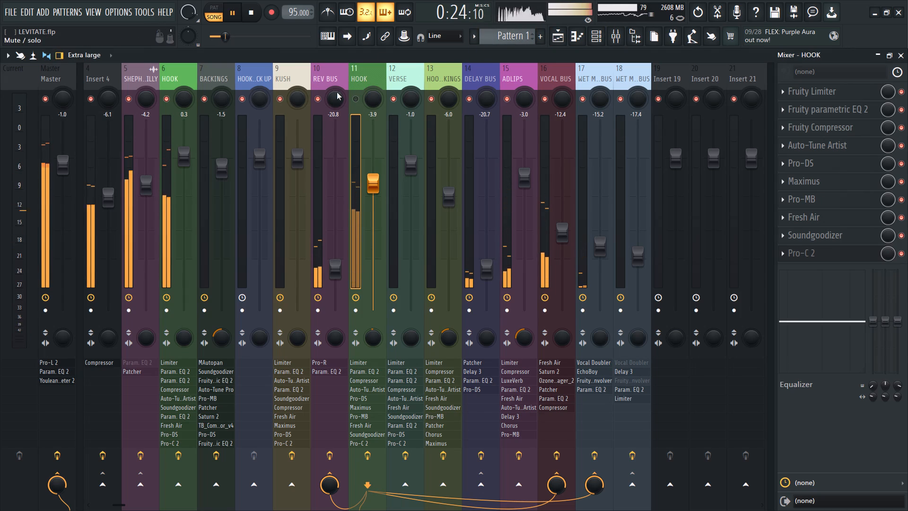
Check the channel settings and mixer routing of the HOOK clip on playlist track 5 near bar 33.
left_click(558, 35)
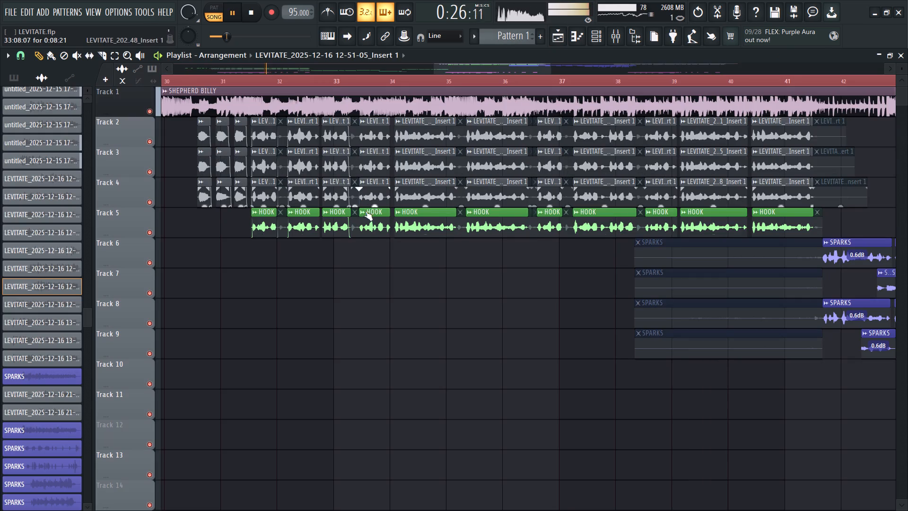
double_click(368, 223)
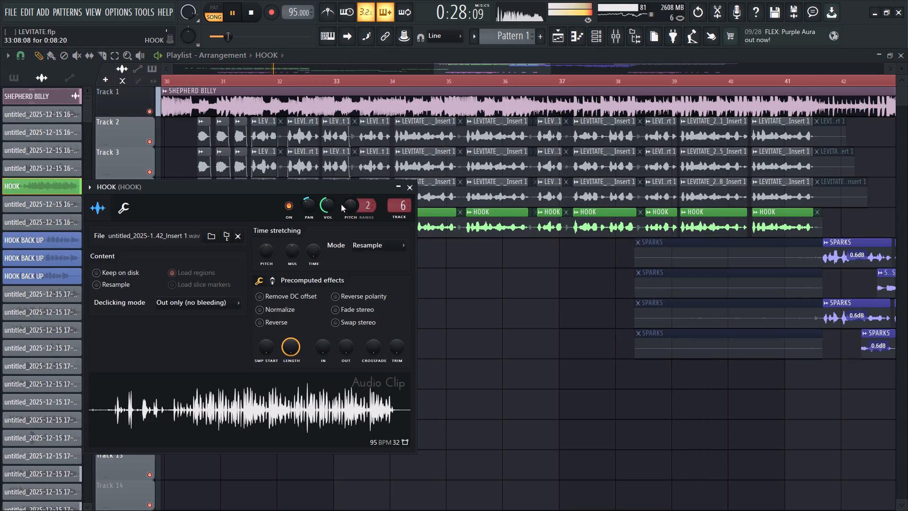
left_click(413, 185)
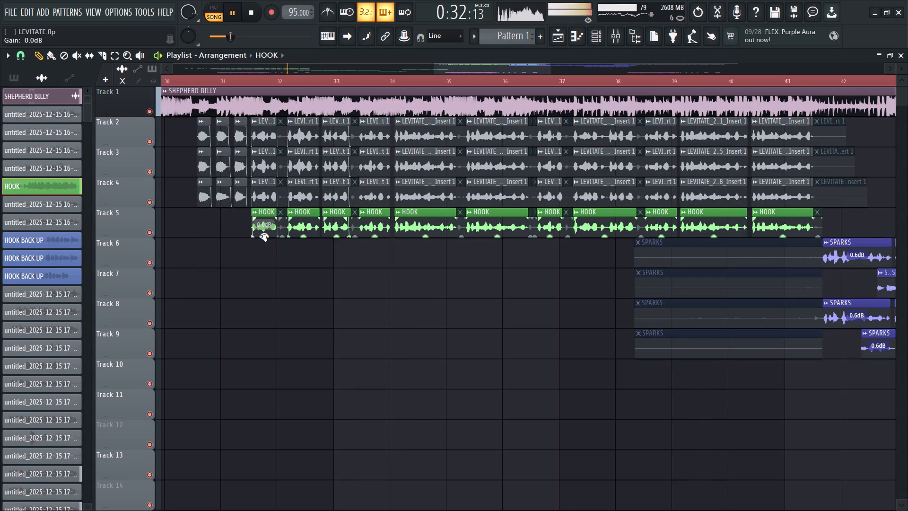
Solo the HOOK track on mixer insert 6 during playback and bring back the full mix.
scroll(261, 236, "down", 4, "ctrl")
left_click(612, 35)
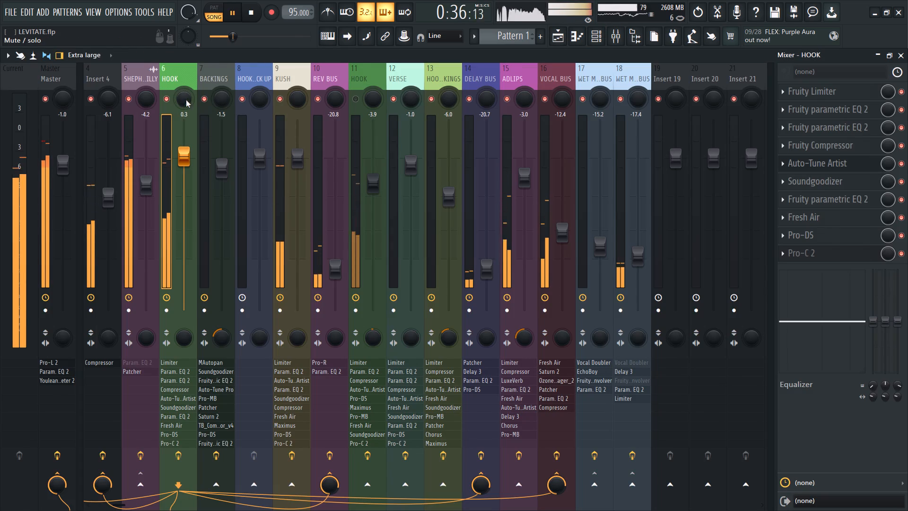
right_click(170, 99)
right_click(170, 99)
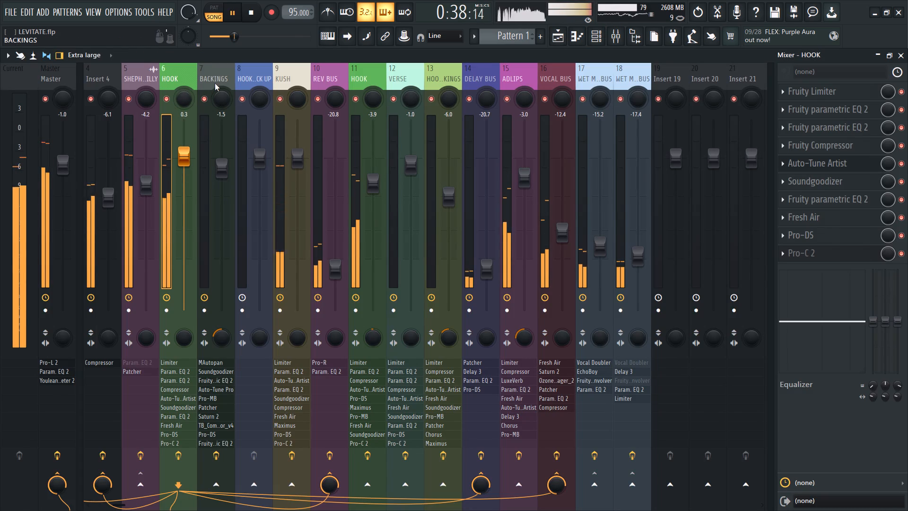
Copy the mixer track state of BACKINGS on insert 7 onto insert 11, replacing its HOOK settings.
left_click(217, 73)
right_click(216, 73)
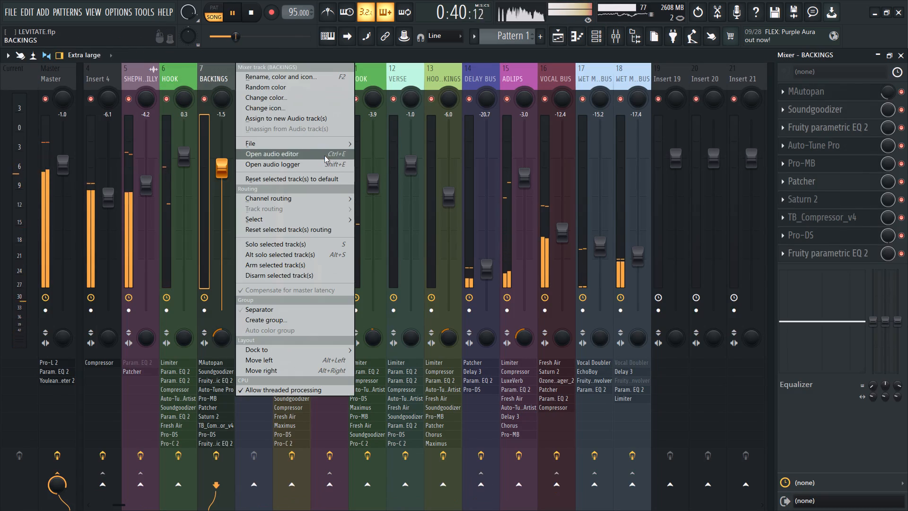
left_click_drag(380, 152, 365, 83)
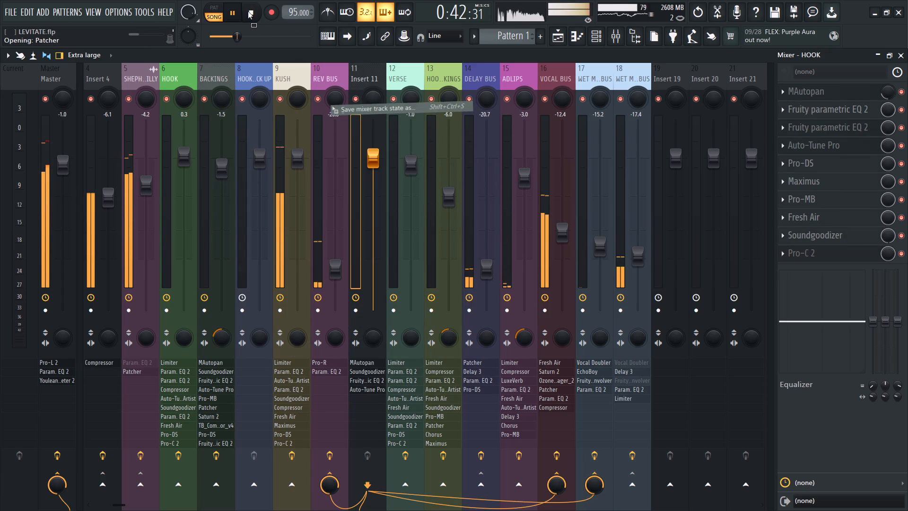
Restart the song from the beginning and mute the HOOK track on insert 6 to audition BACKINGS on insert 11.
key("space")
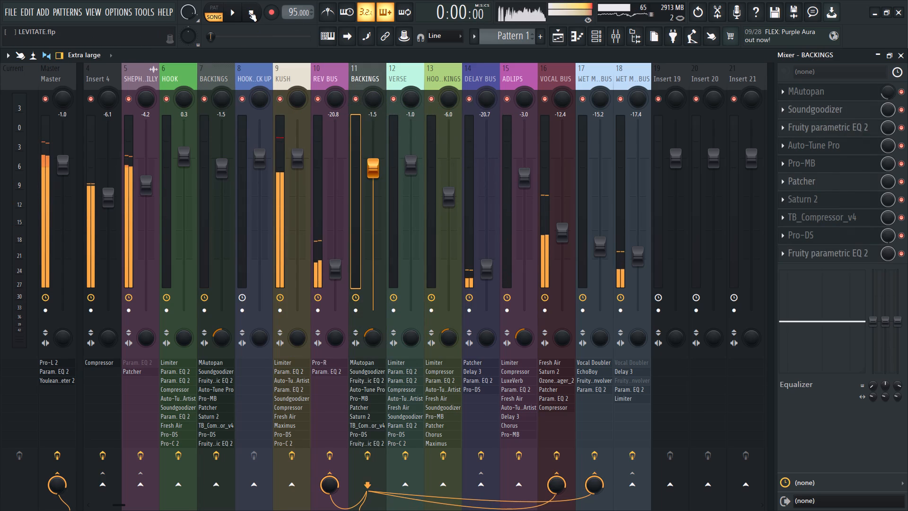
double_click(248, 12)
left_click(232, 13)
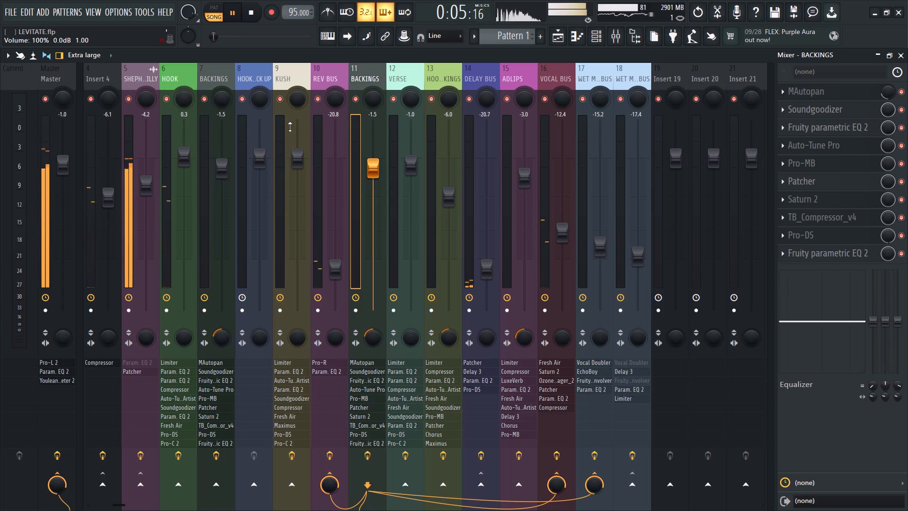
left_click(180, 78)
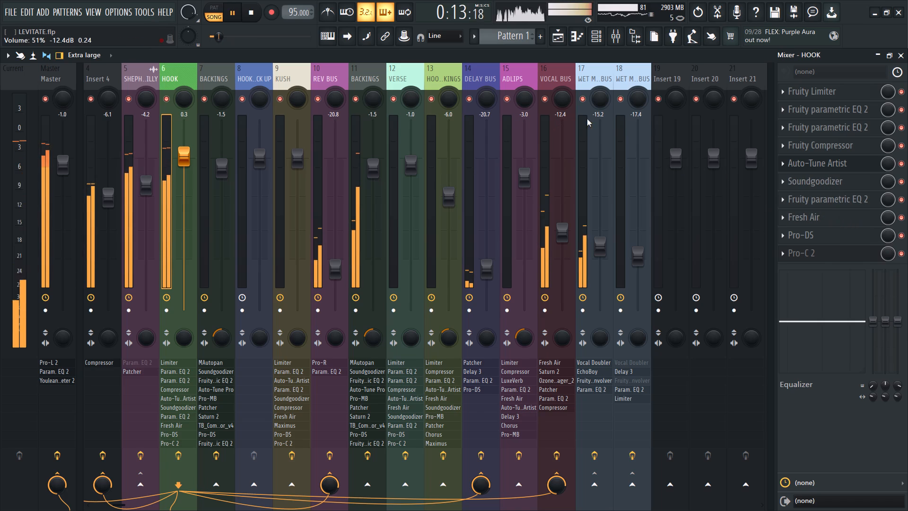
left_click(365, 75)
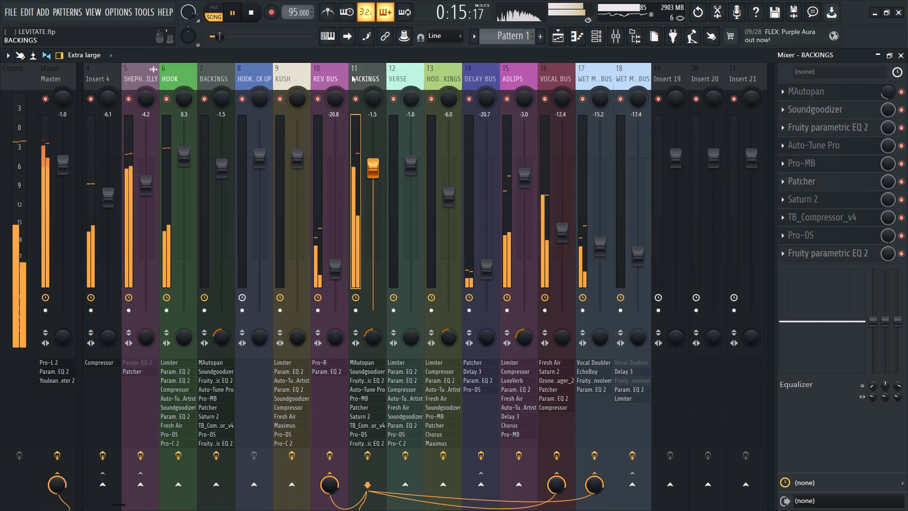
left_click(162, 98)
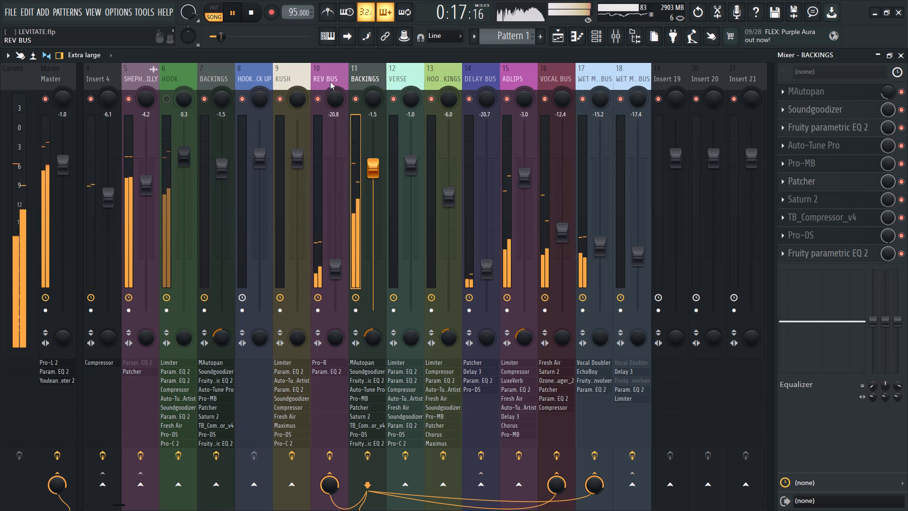
Bring the stereo separation of the BACKINGS track on insert 11 back to near centre.
left_click(364, 76)
left_click_drag(377, 338, 375, 296)
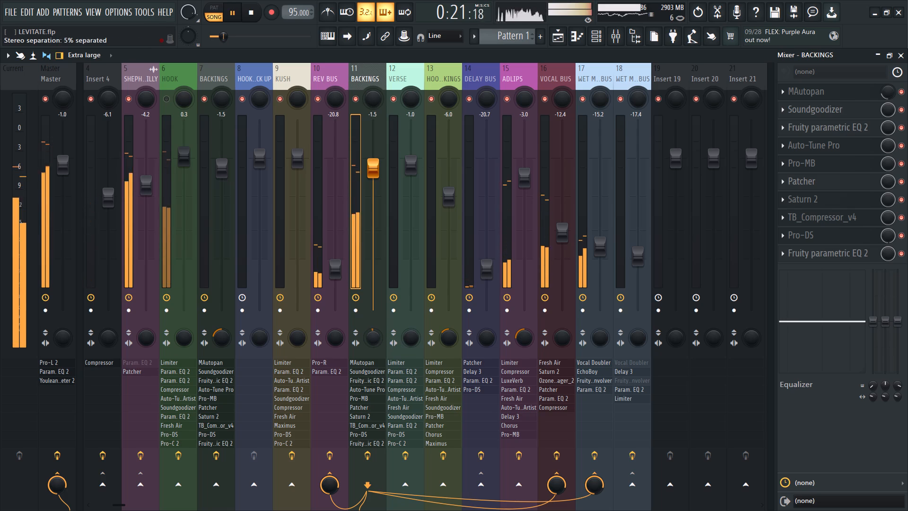
left_click_drag(375, 296, 376, 287)
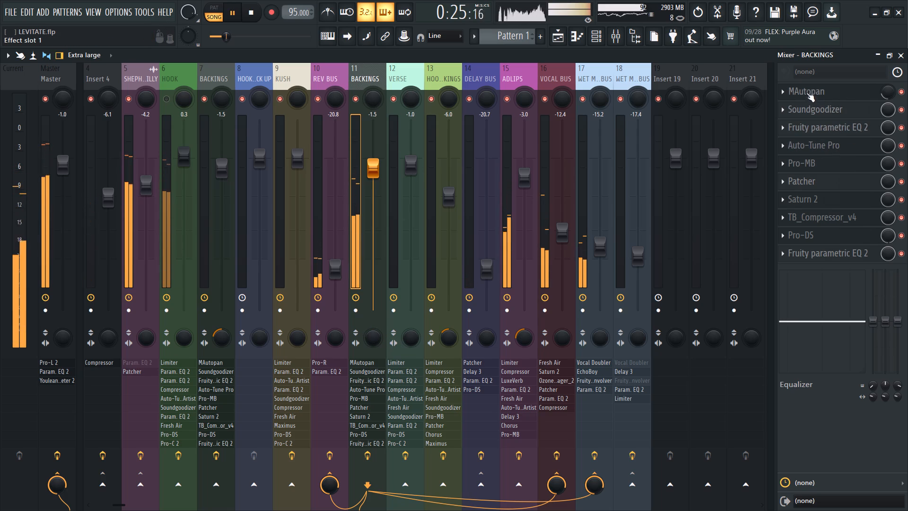
Replace MAutopan in slot 1 of the insert 11 BACKINGS track with Fruity Chorus.
left_click(785, 89)
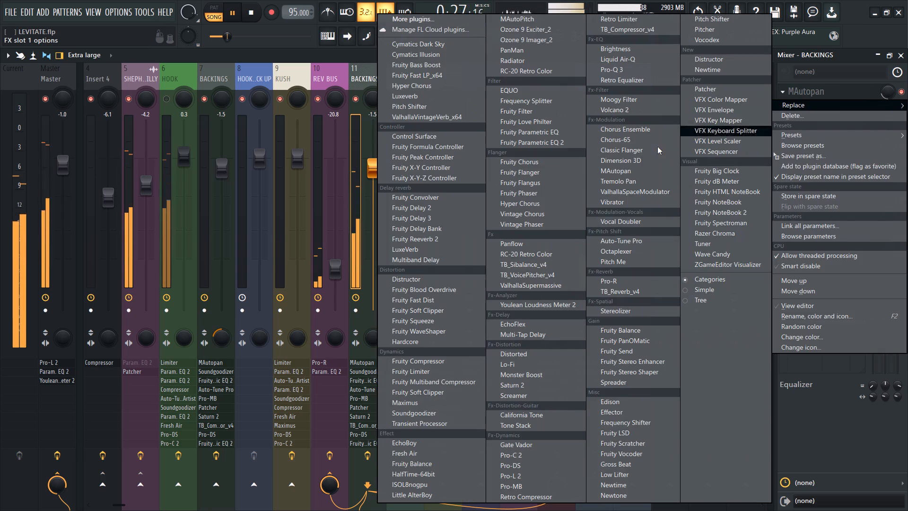
left_click(538, 164)
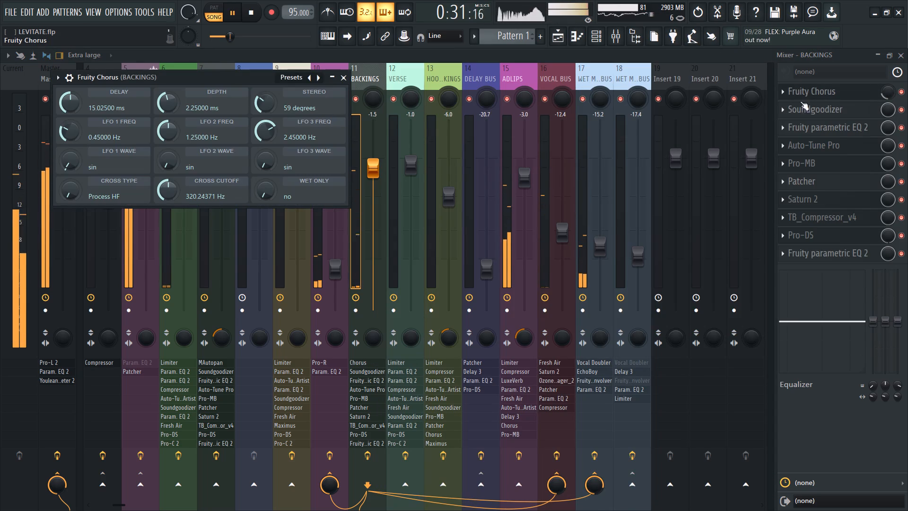
left_click(342, 74)
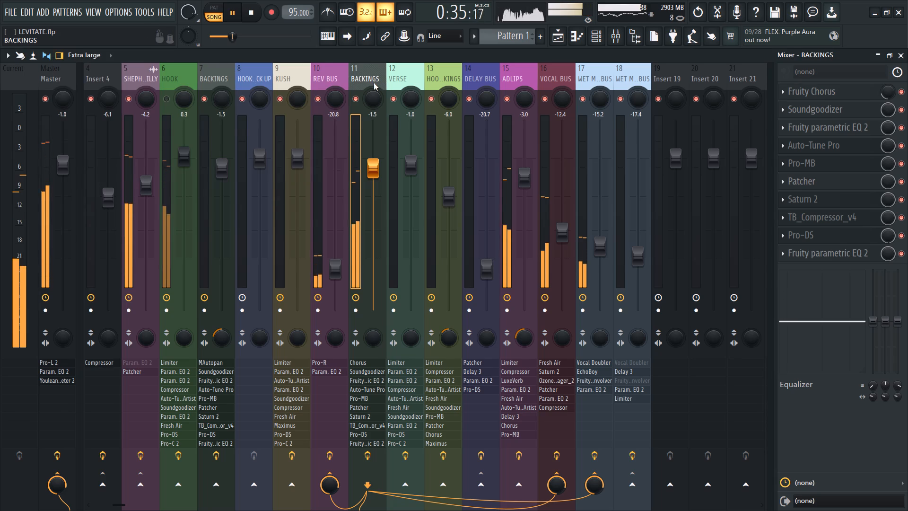
Solo the BACKINGS track on insert 11 and restore the full mix.
right_click(358, 98)
right_click(358, 98)
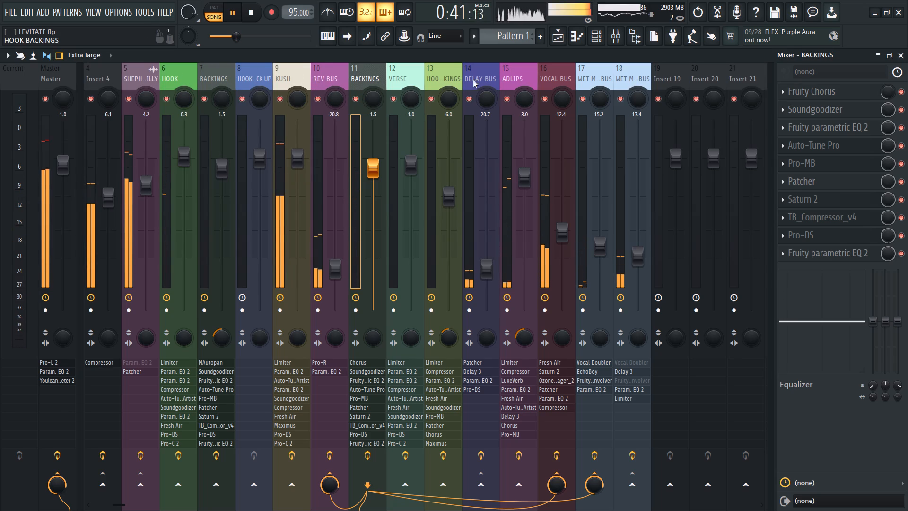
left_click(354, 84)
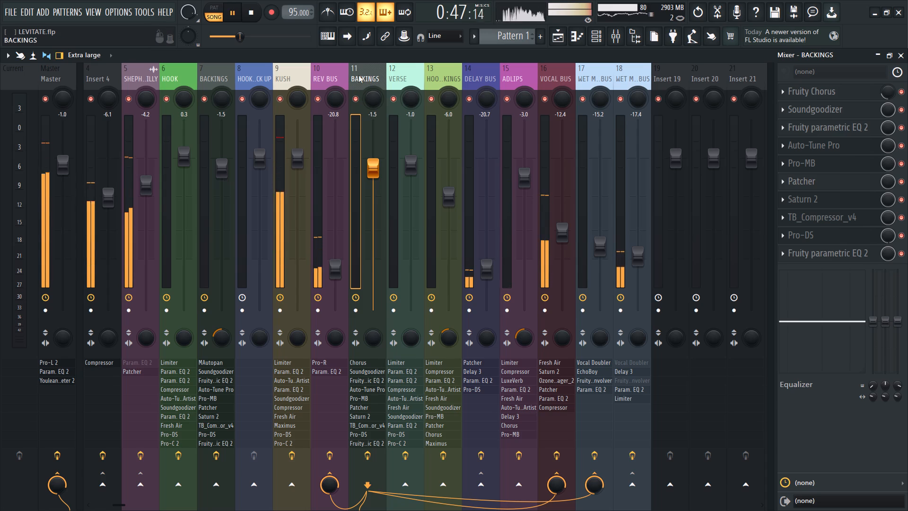
Add Fruity Delay 3 to slot 2 of the empty mixer track Insert 19.
scroll(358, 75, "down", 2)
left_click(441, 78)
right_click(441, 78)
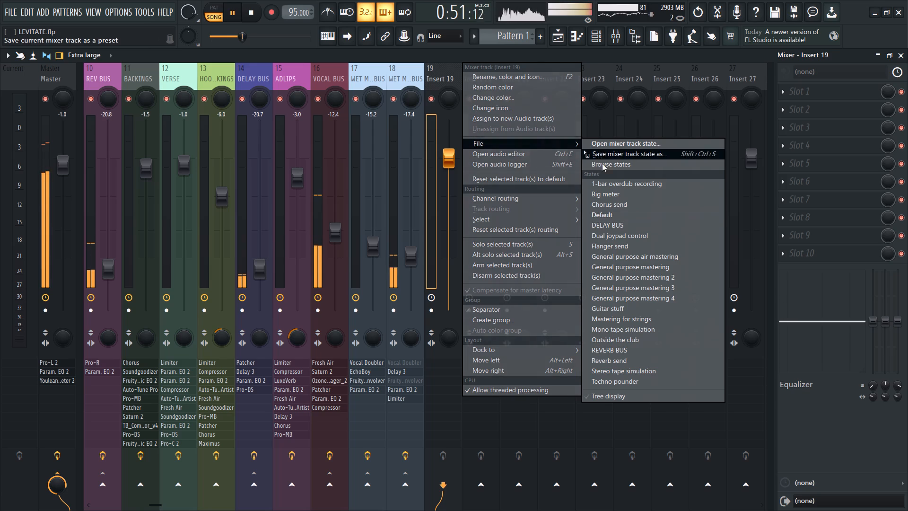
left_click(442, 81)
left_click(815, 102)
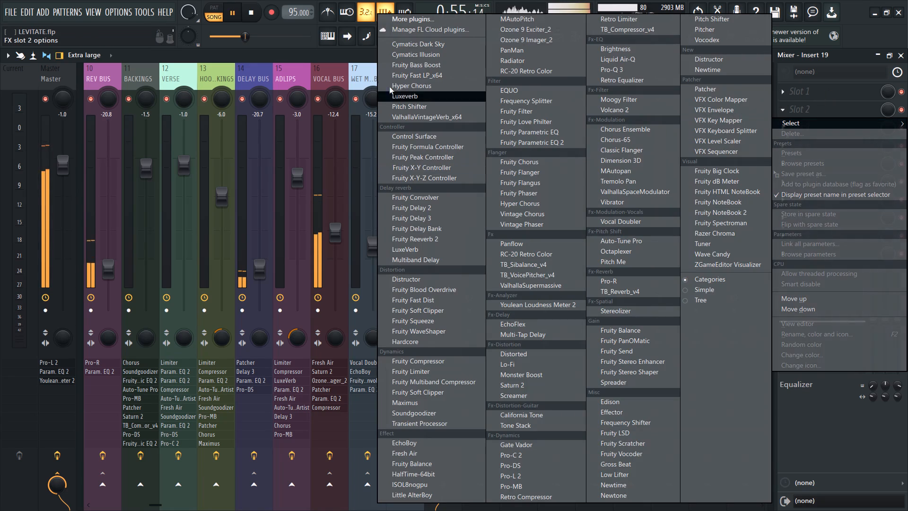
left_click(425, 222)
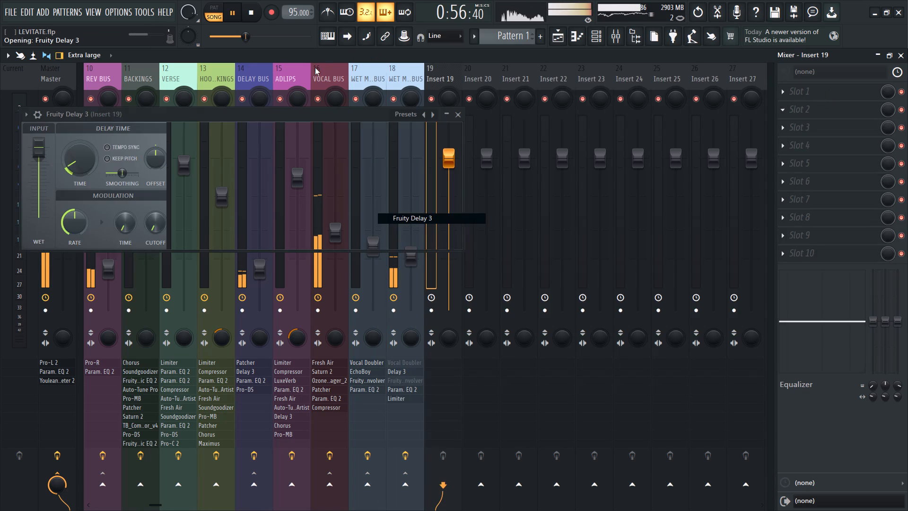
Lower the KUSH track's send to the WET MAIN BUS on insert 18 to about 24%.
left_click(406, 77)
scroll(380, 77, "up", 2)
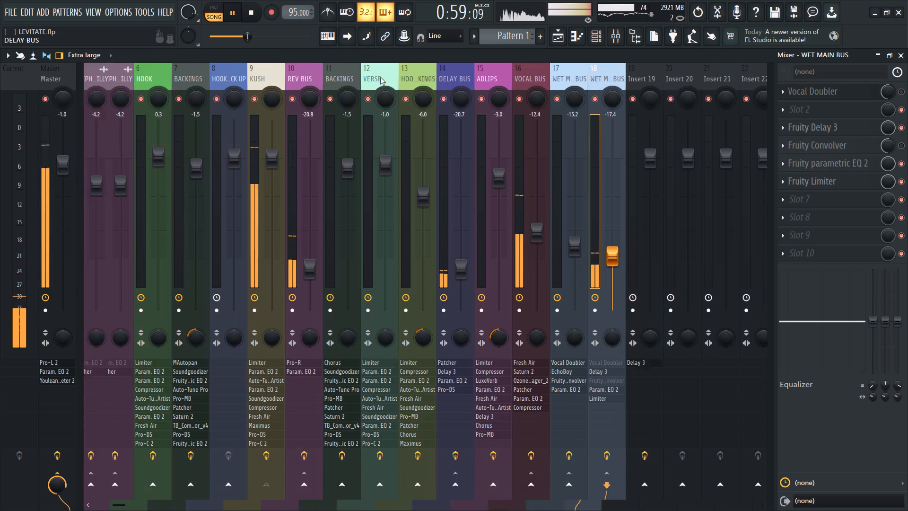
left_click(296, 76)
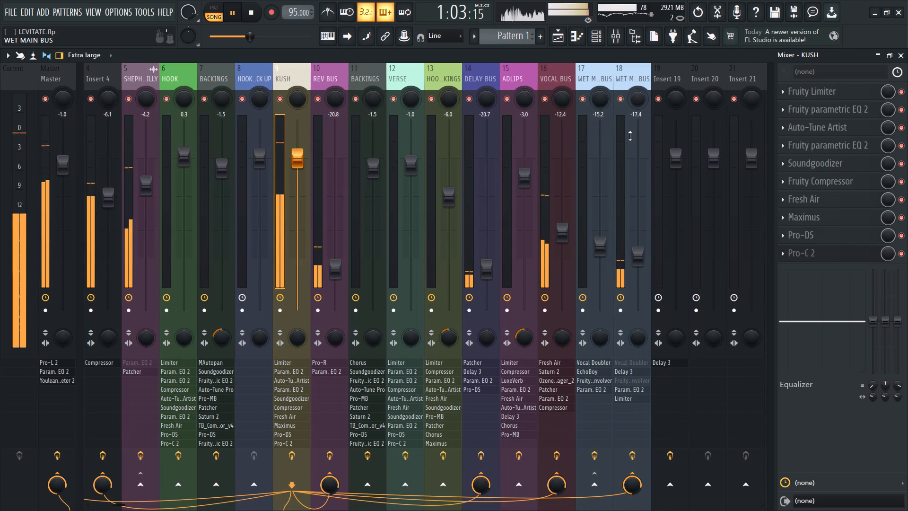
left_click_drag(635, 485, 635, 31)
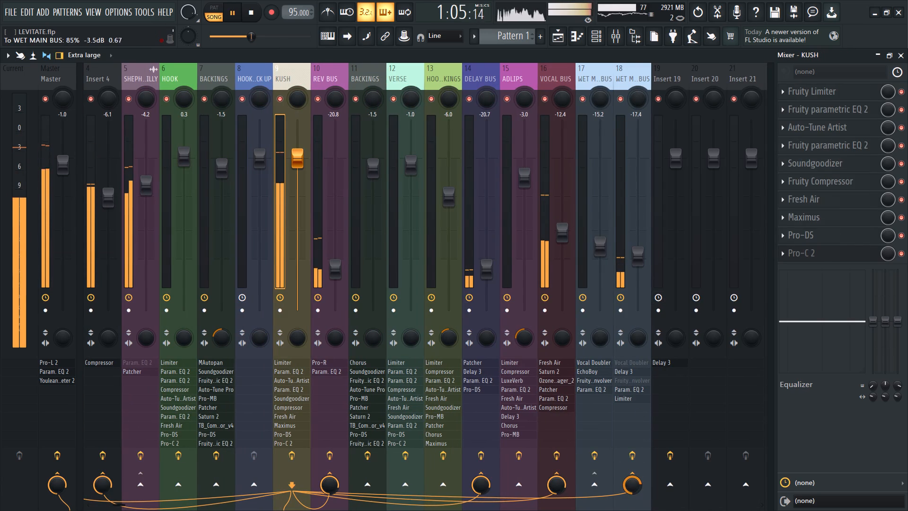
left_click_drag(635, 31, 635, 52)
left_click_drag(635, 486, 634, 24)
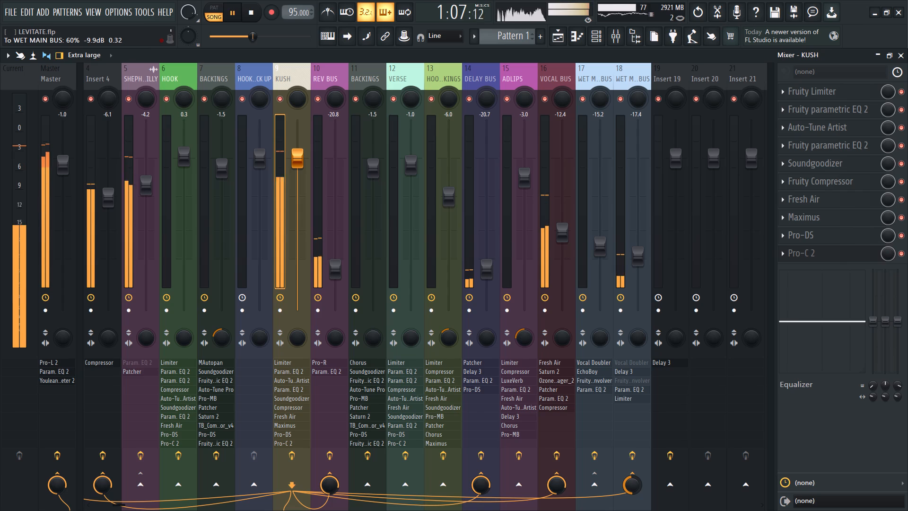
left_click_drag(634, 24, 634, 25)
left_click_drag(636, 485, 643, 370)
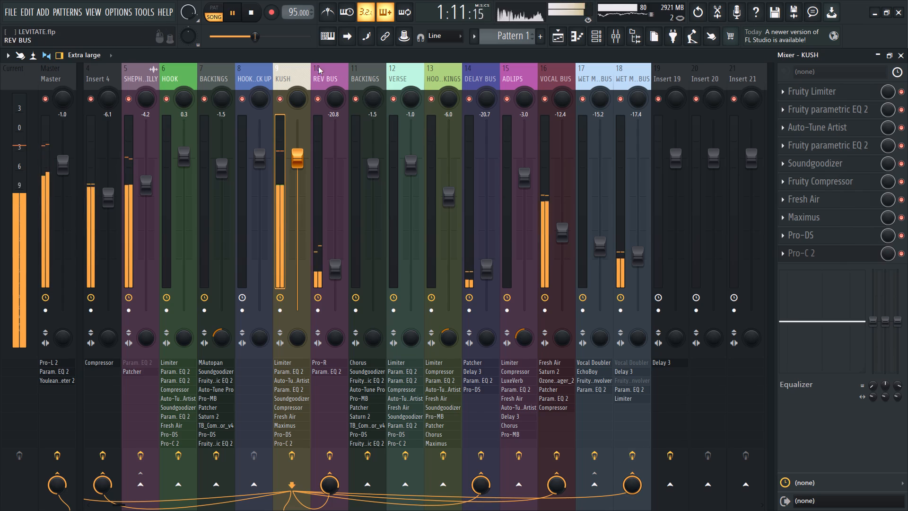
left_click(297, 72)
left_click_drag(636, 486, 638, 92)
scroll(636, 486, "up", 5)
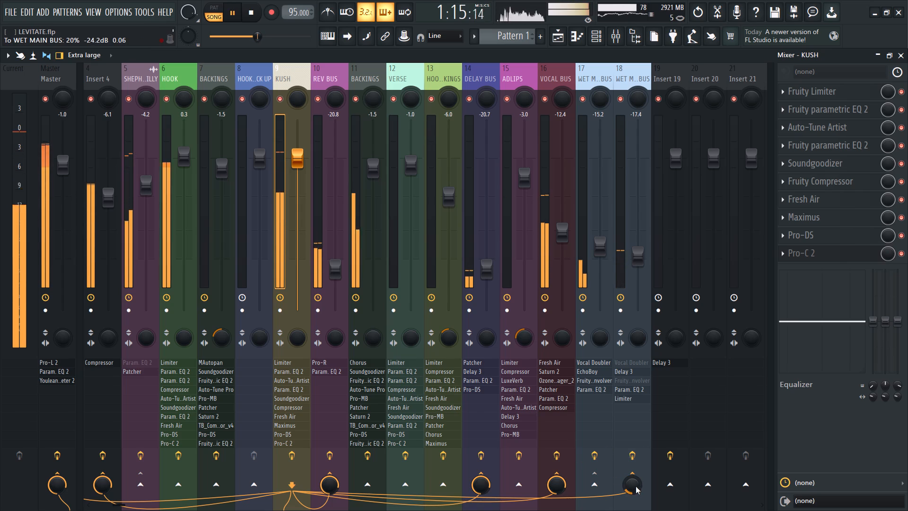
scroll(636, 486, "up", 1)
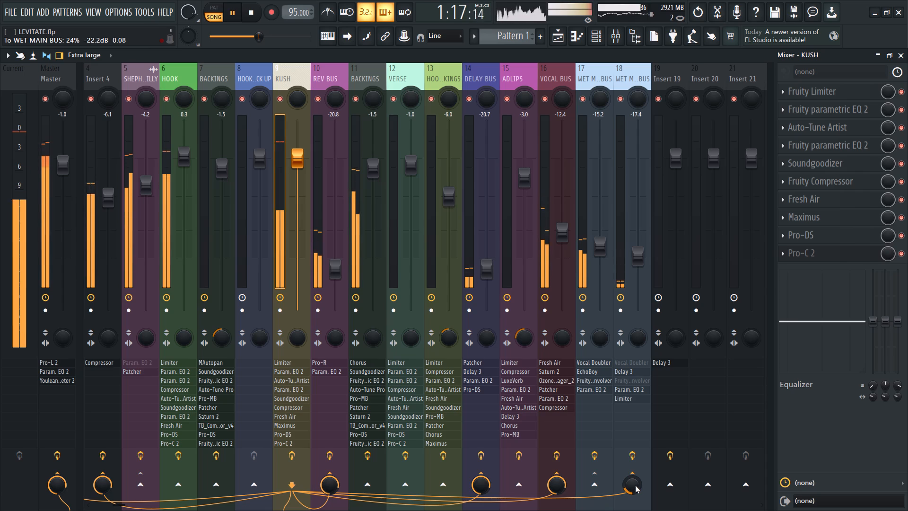
Route the BACKINGS track on insert 11 to Insert 19 as an additional send.
left_click(370, 78)
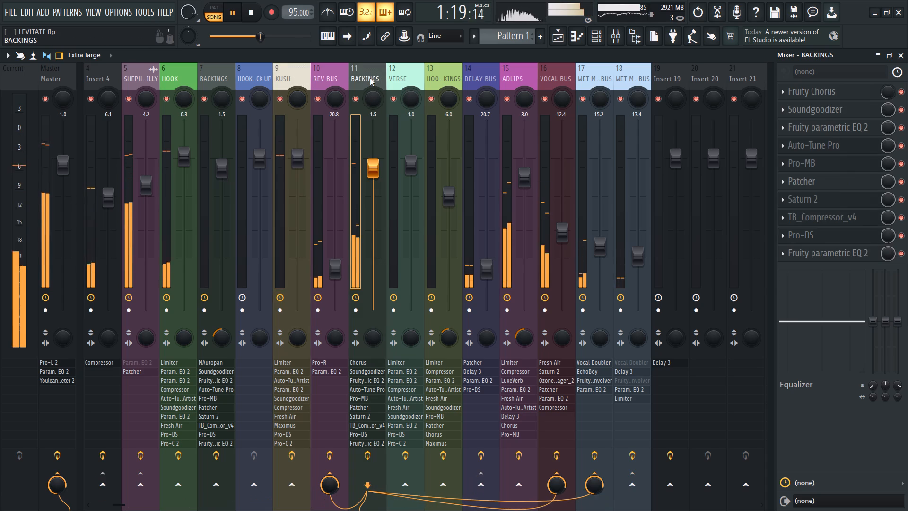
right_click(677, 487)
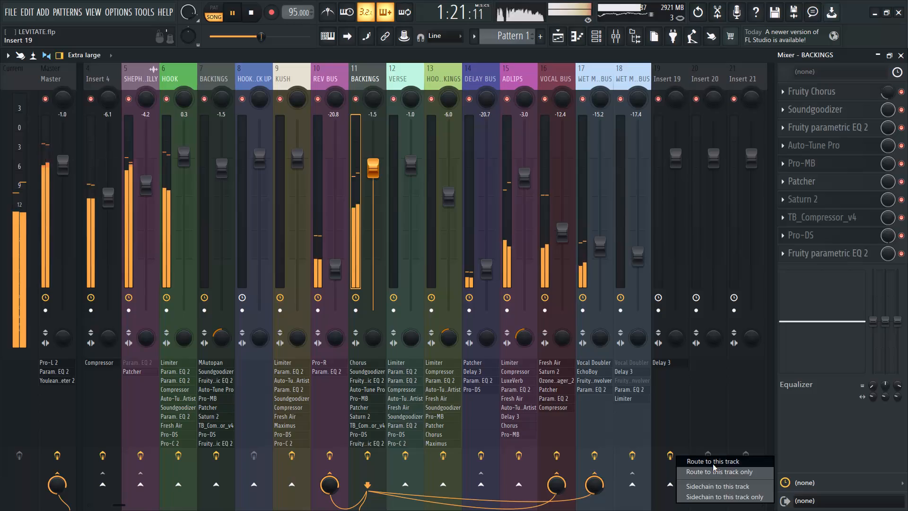
left_click(713, 464)
Open Fruity Delay 3 on Insert 19, try a delay time of 8:0, and bring it down to about 4:43.
left_click(673, 74)
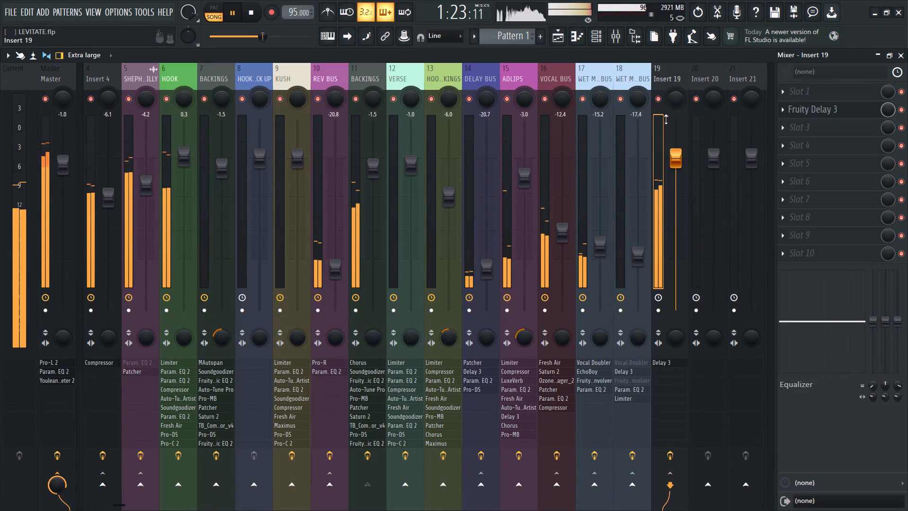
left_click(830, 111)
left_click(830, 111)
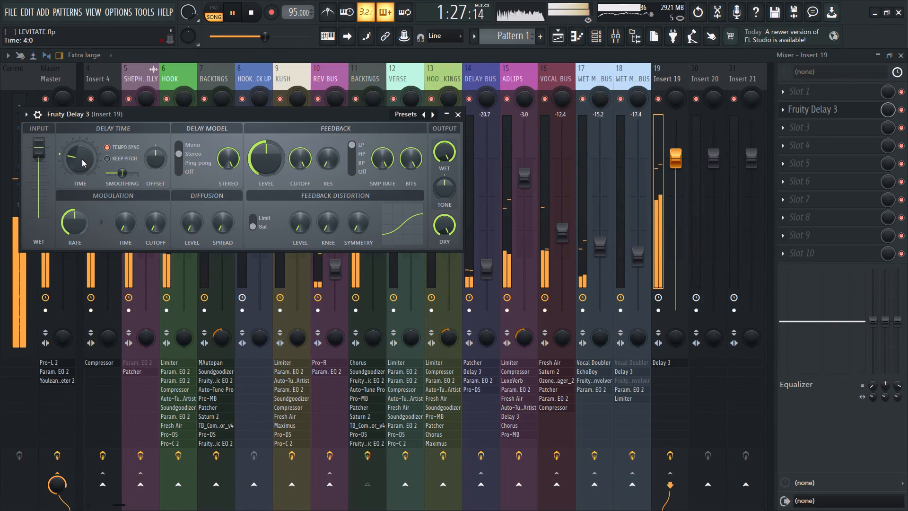
left_click_drag(82, 159, 116, 51)
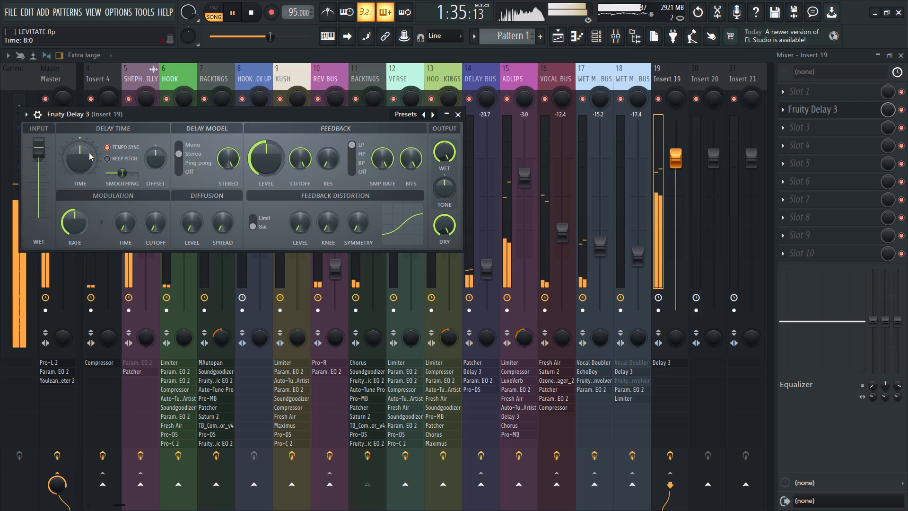
left_click_drag(89, 153, 82, 244)
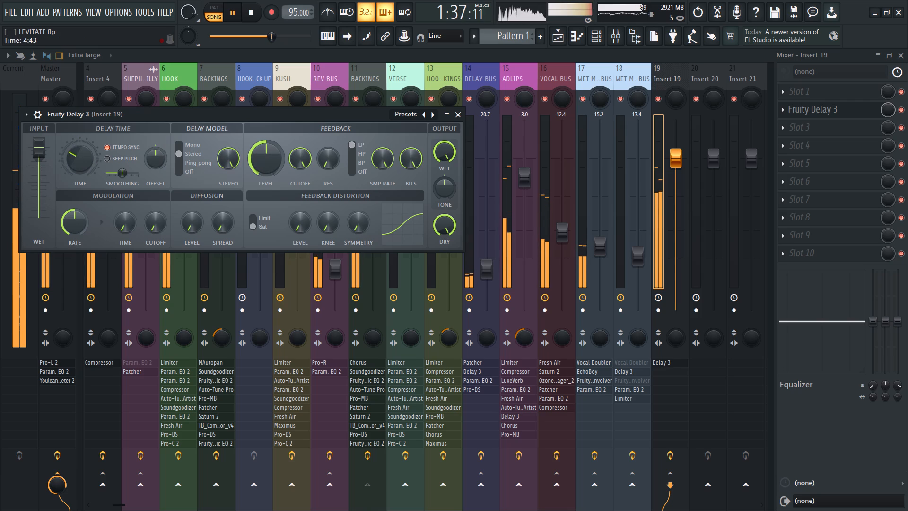
left_click_drag(82, 244, 82, 238)
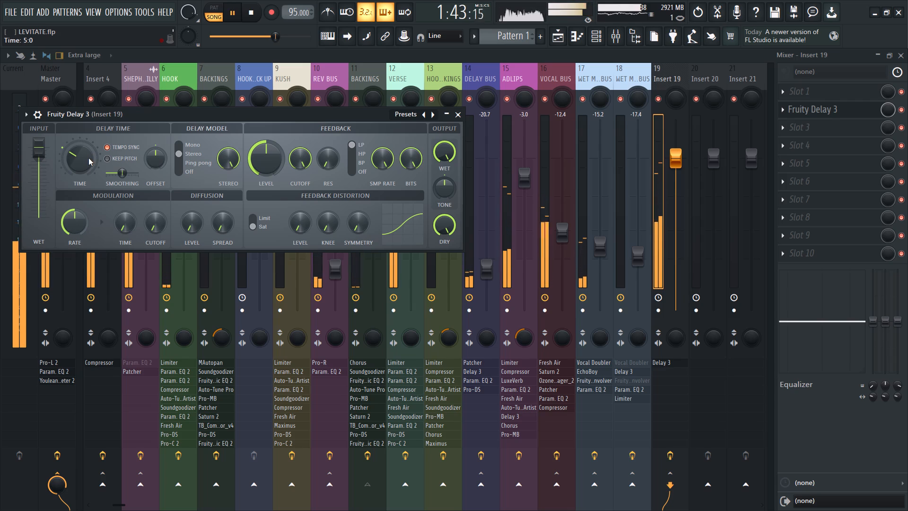
Lower the Fruity Delay 3 feedback level to about 33% and stop playback.
left_click_drag(260, 163, 255, 218)
left_click_drag(262, 155, 263, 163)
left_click(263, 154)
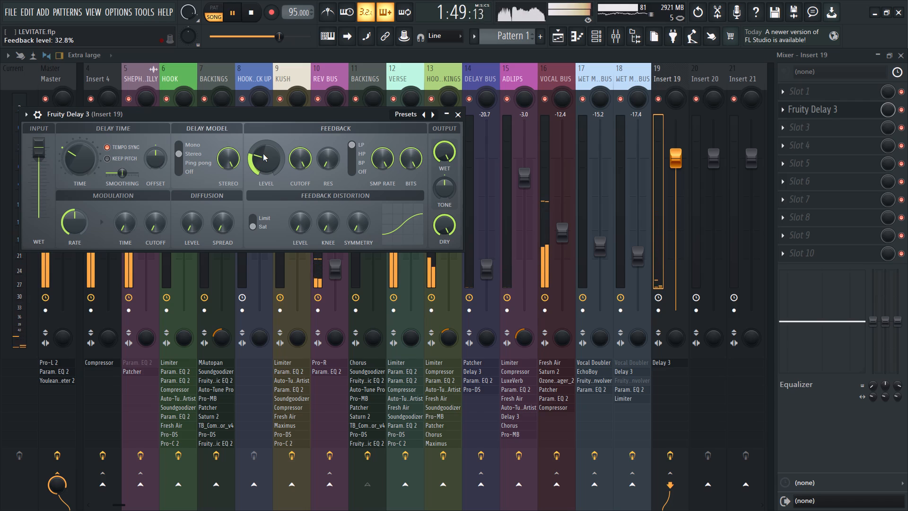
key("space")
key("space")
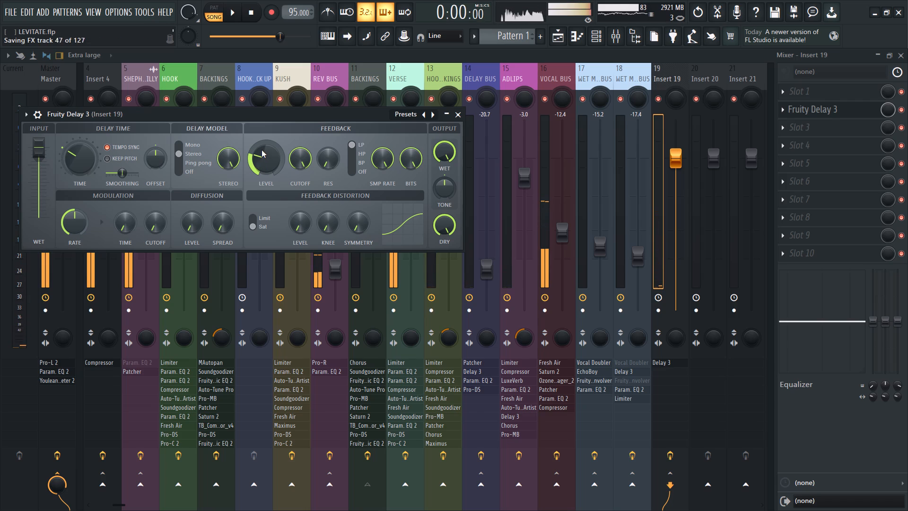
Resume song playback, lower the Fruity Delay 3 feedback level slightly, and set its dry output to 0%.
key("space")
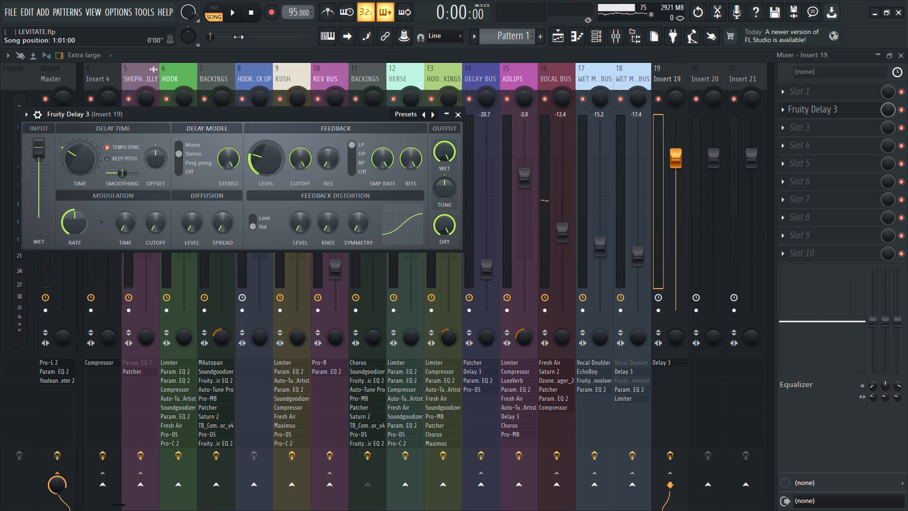
key("space")
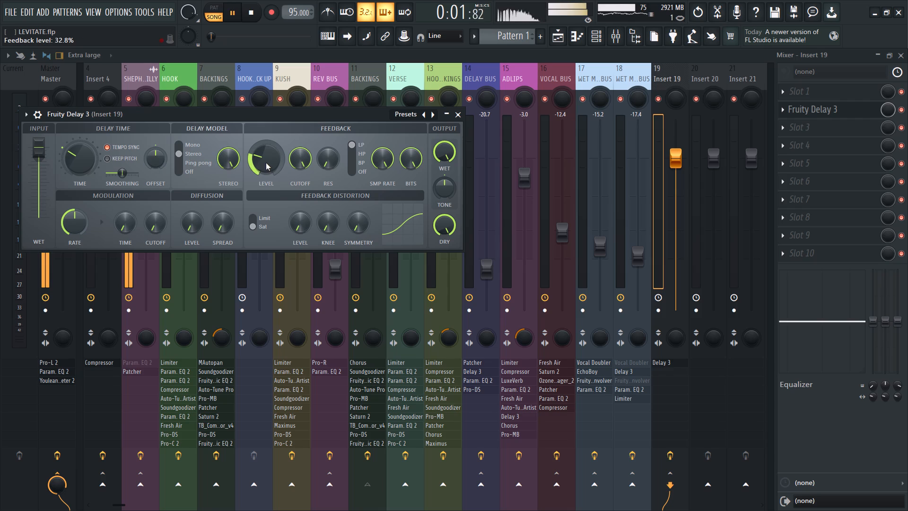
scroll(259, 162, "down", 1)
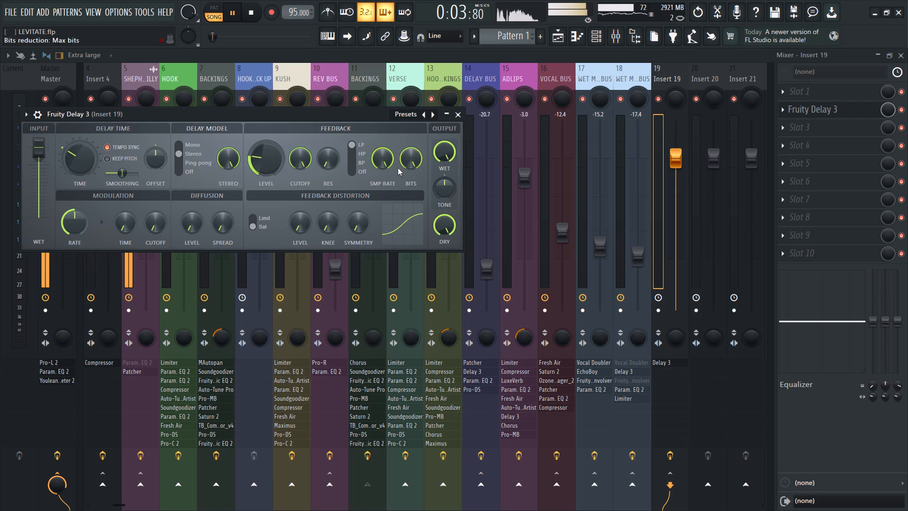
left_click_drag(448, 226, 470, 101)
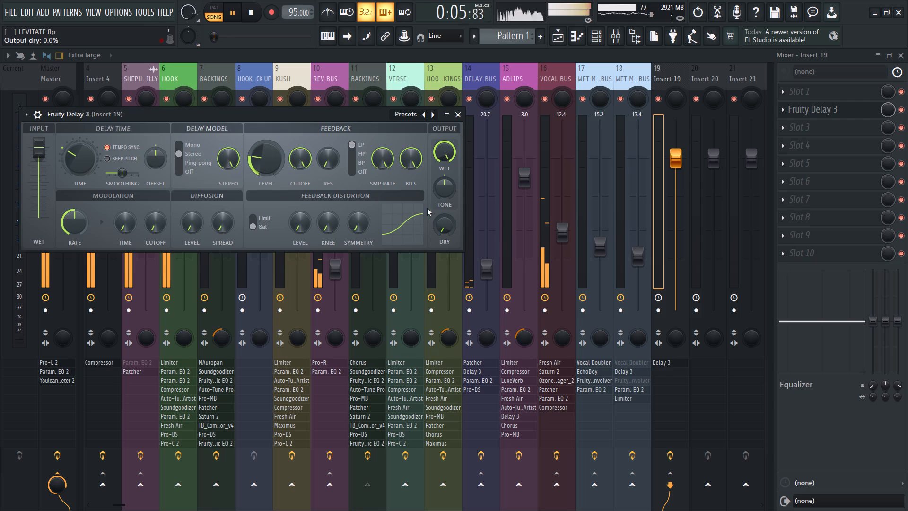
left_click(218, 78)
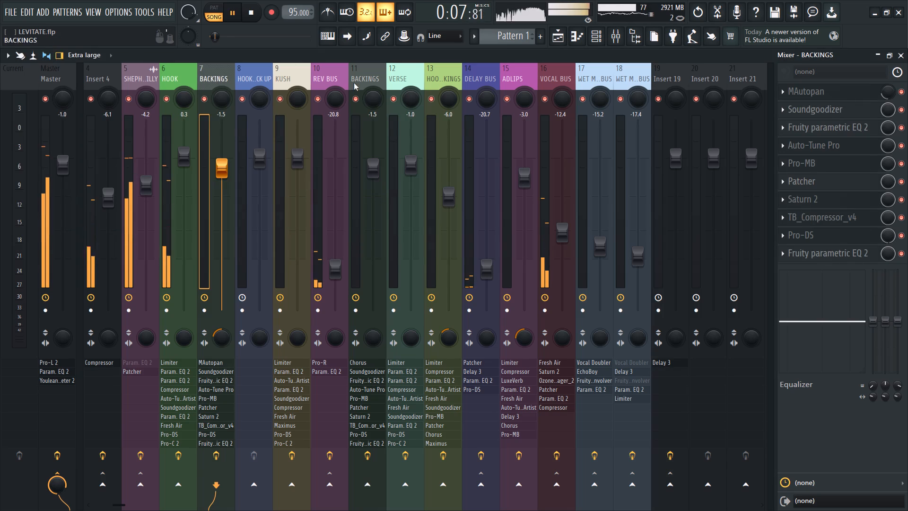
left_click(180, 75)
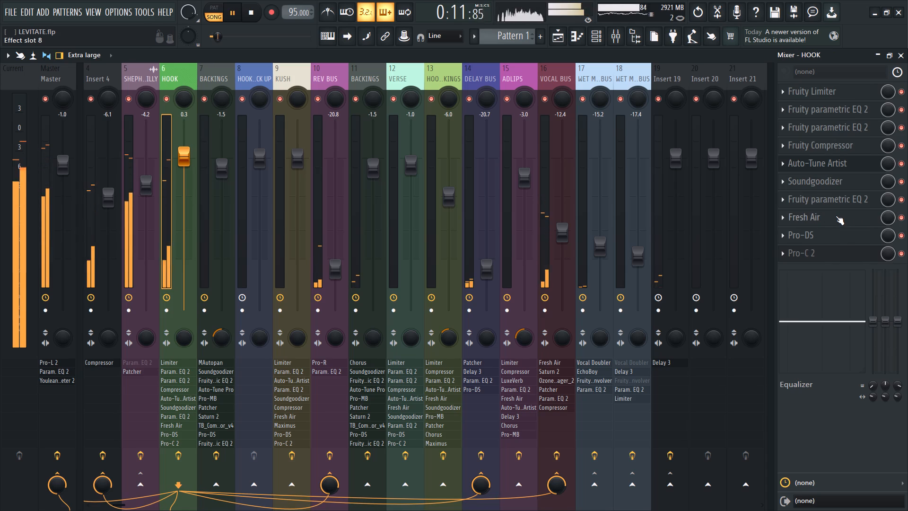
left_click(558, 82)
Add Fruity Limiter after the delay on Insert 19, switch it to compressor mode, and set its sidechain source to BACKINGS.
left_click(667, 79)
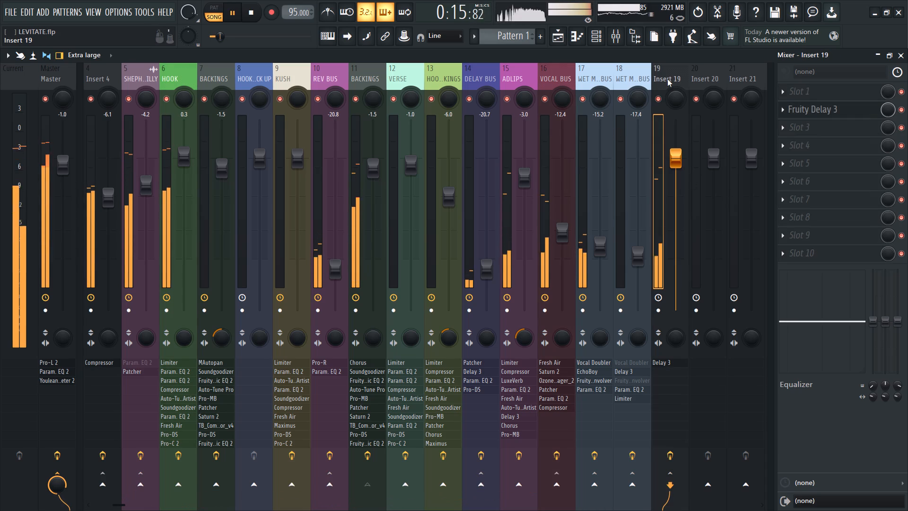
left_click(802, 125)
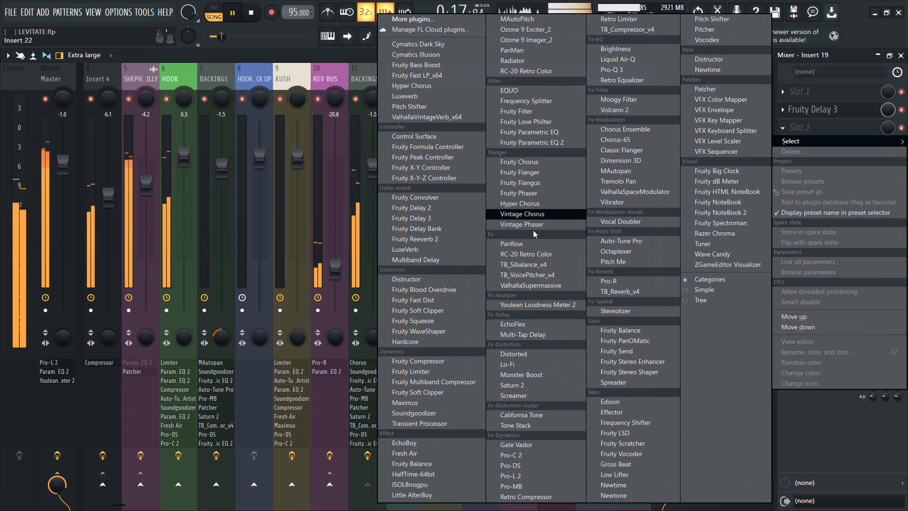
left_click(439, 375)
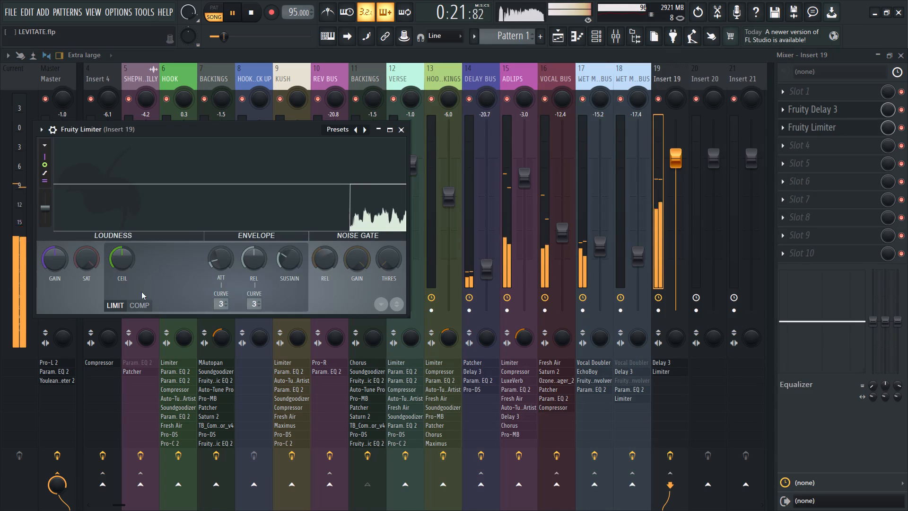
left_click(139, 302)
right_click(246, 303)
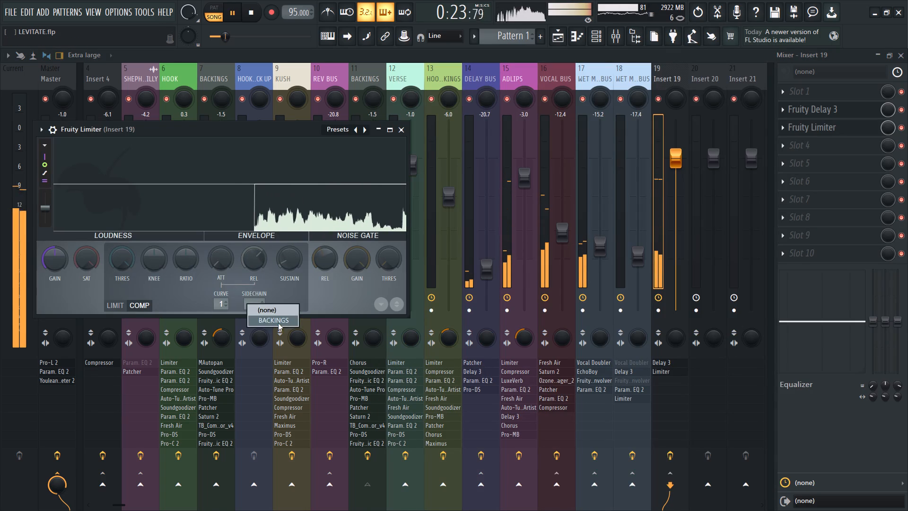
left_click(278, 322)
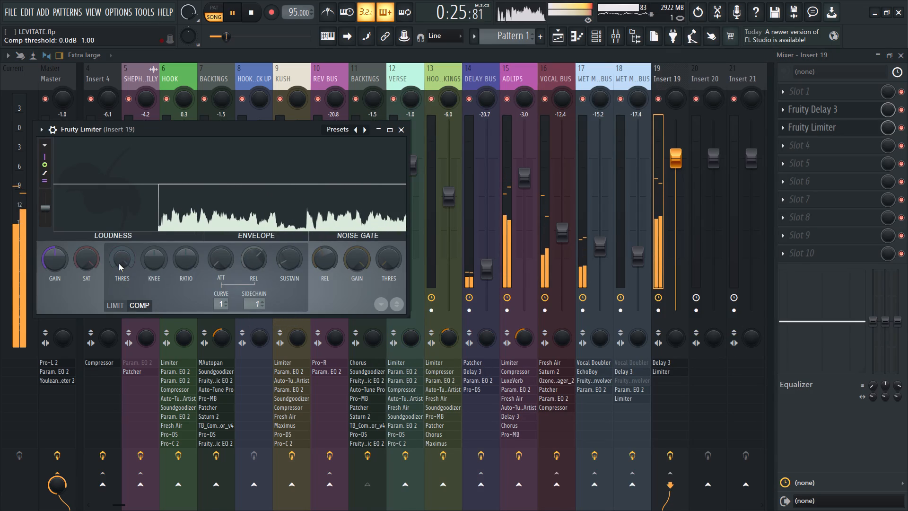
Lower the Fruity Limiter's compressor threshold to about -14.2 dB and shorten its release to around 100 ms.
left_click_drag(119, 261, 137, 387)
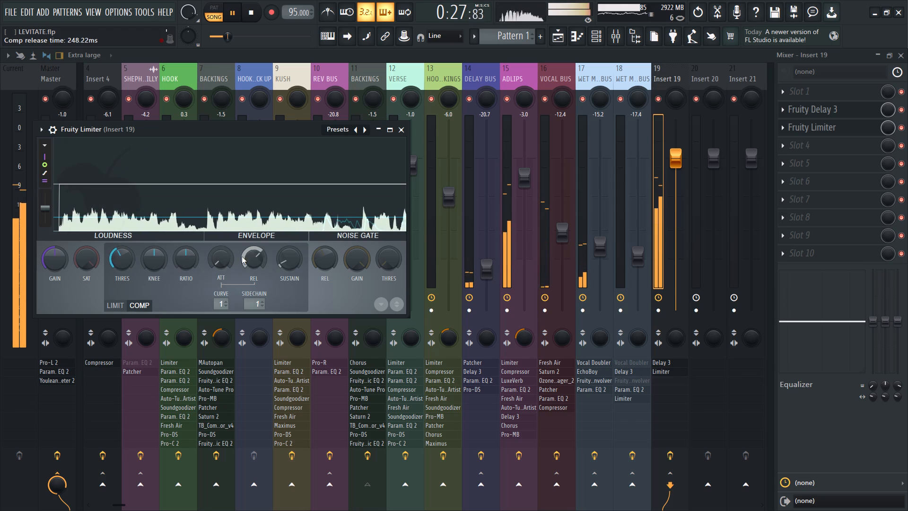
scroll(251, 256, "down", 11)
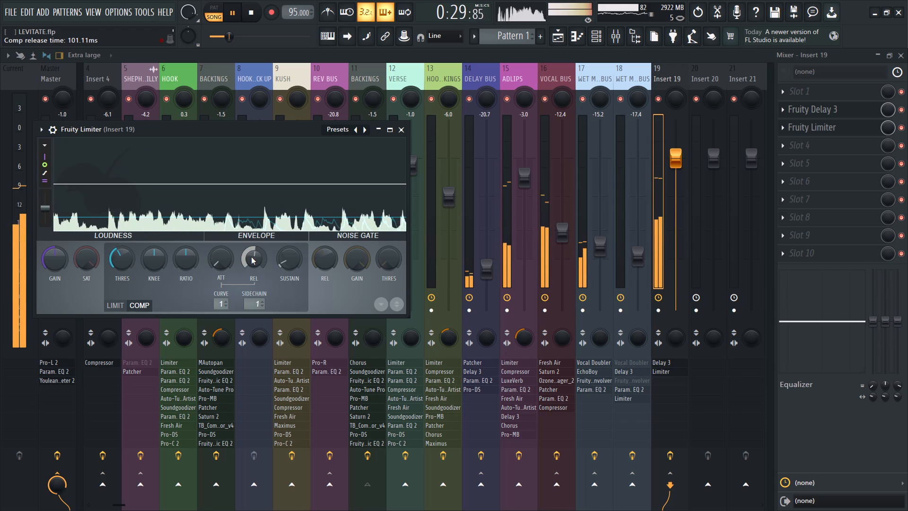
scroll(251, 257, "down", 1)
Try a different compressor knee in Fruity Limiter, return the knee to its default, and raise the ratio slightly.
left_click_drag(159, 259, 158, 240)
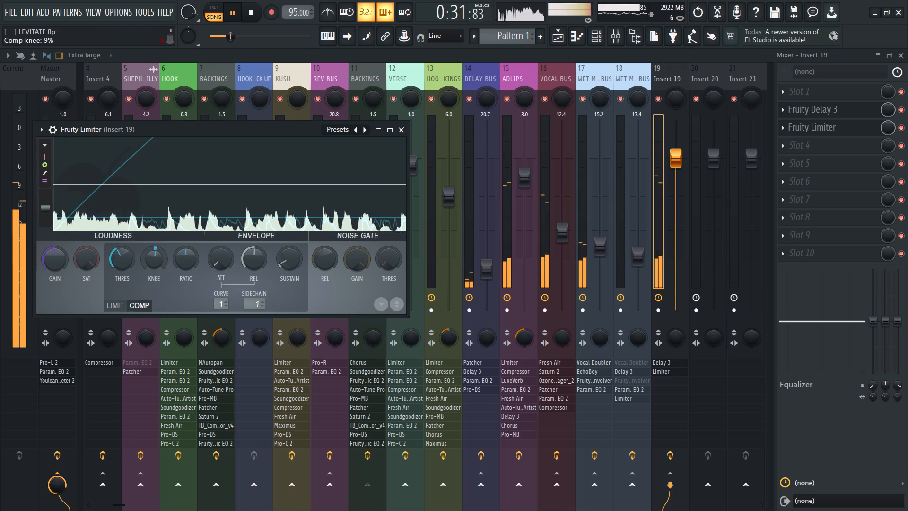
left_click_drag(158, 240, 162, 219)
left_click_drag(188, 259, 193, 229)
left_click_drag(151, 257, 154, 301)
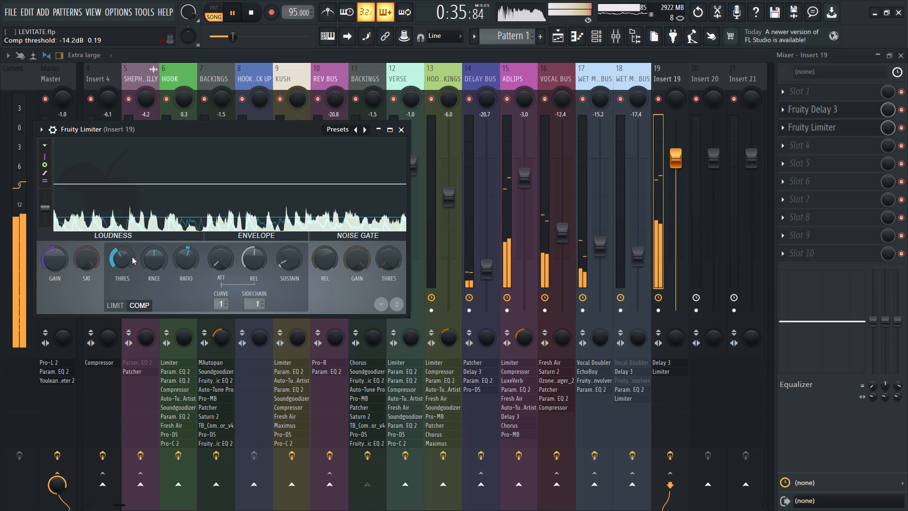
Lower the Fruity Limiter's compressor threshold well below -18 dB and lengthen its attack slightly.
left_click_drag(126, 258, 125, 279)
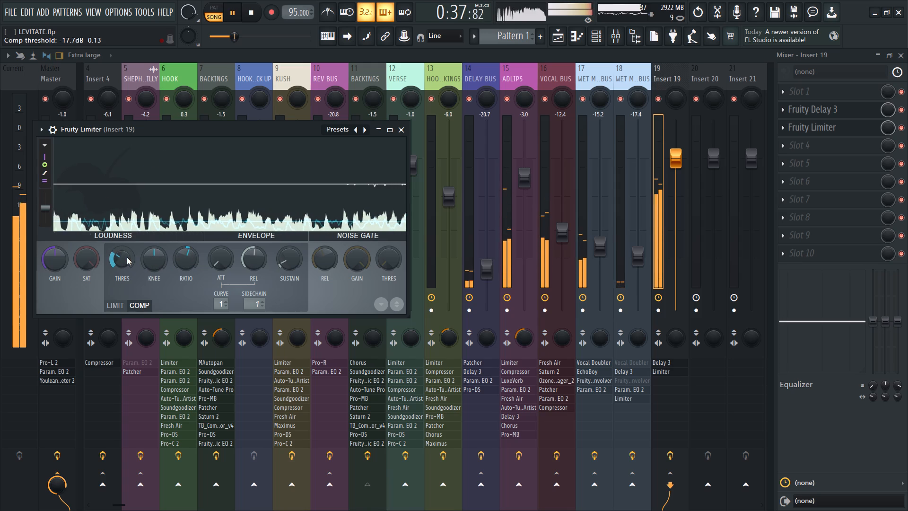
left_click(127, 257)
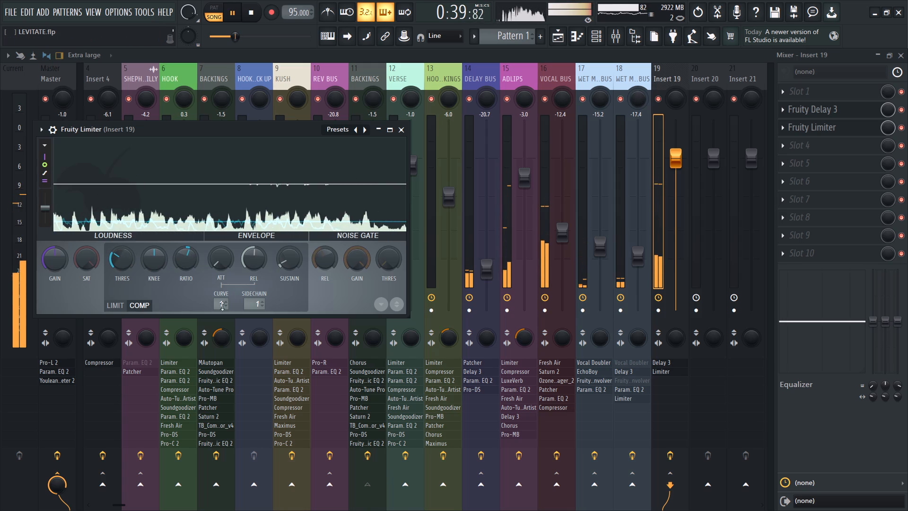
right_click(250, 305)
left_click(306, 296)
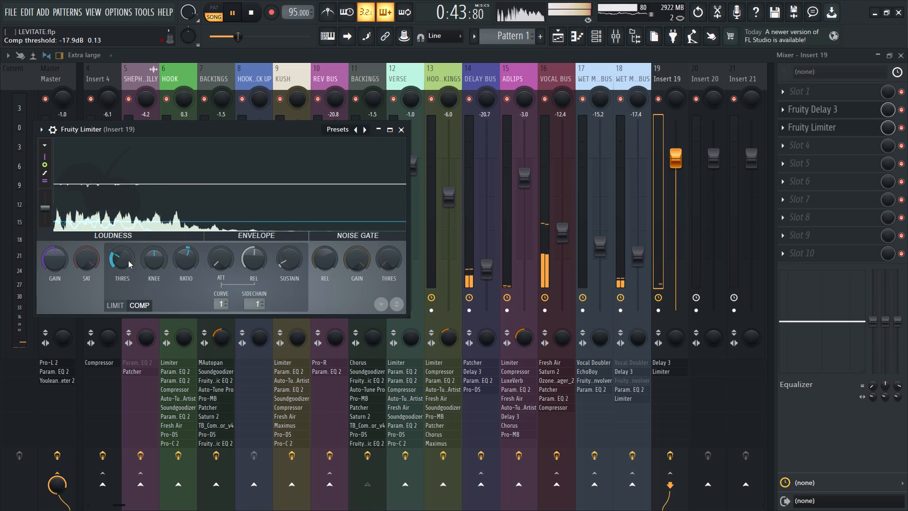
left_click_drag(126, 261, 124, 285)
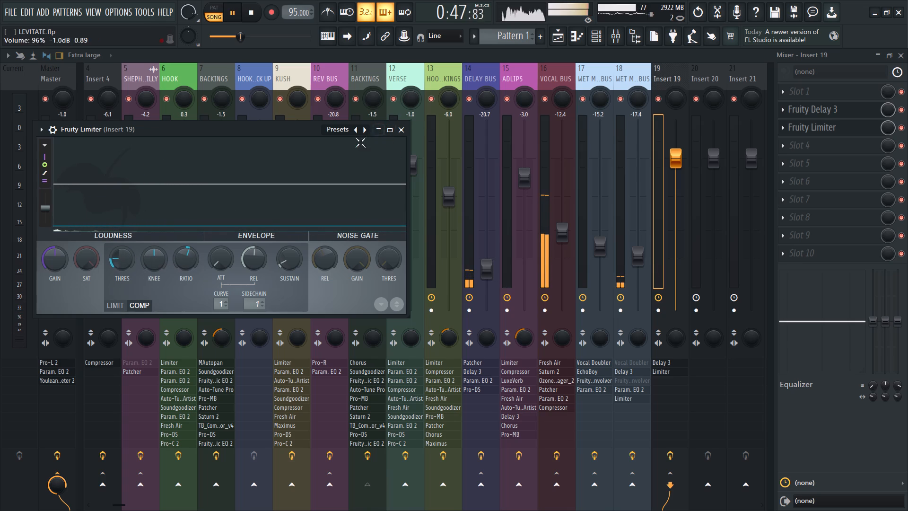
scroll(222, 262, "up", 2)
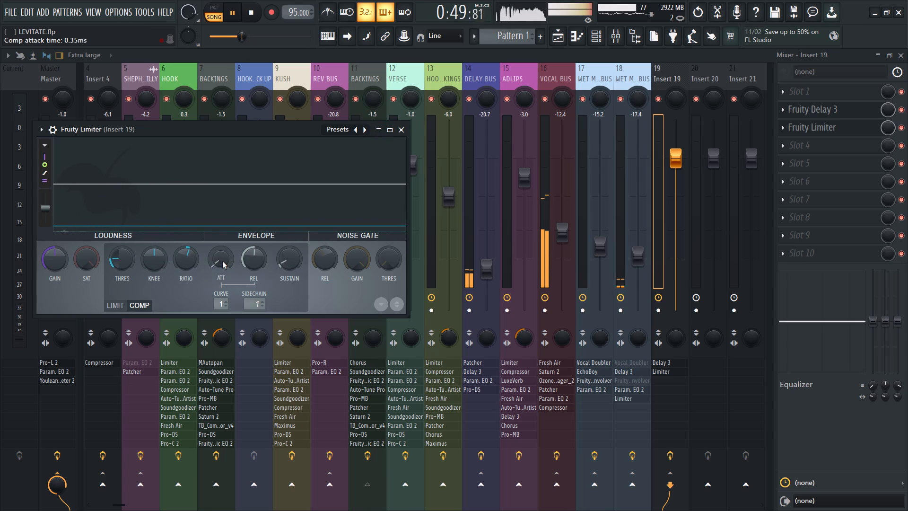
scroll(222, 261, "up", 2)
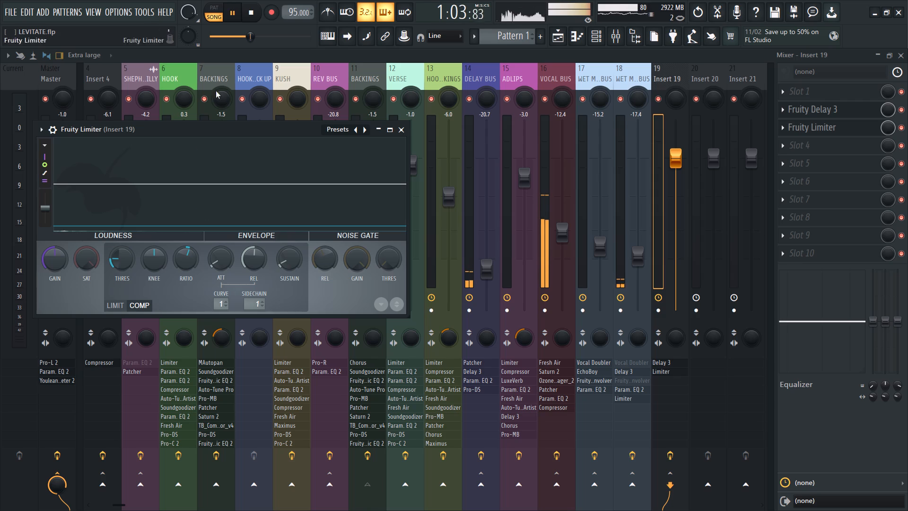
Set the attack of the KUSH track's Fruity Compressor to about 36 ms and close the plugin.
left_click(341, 73)
left_click(276, 68)
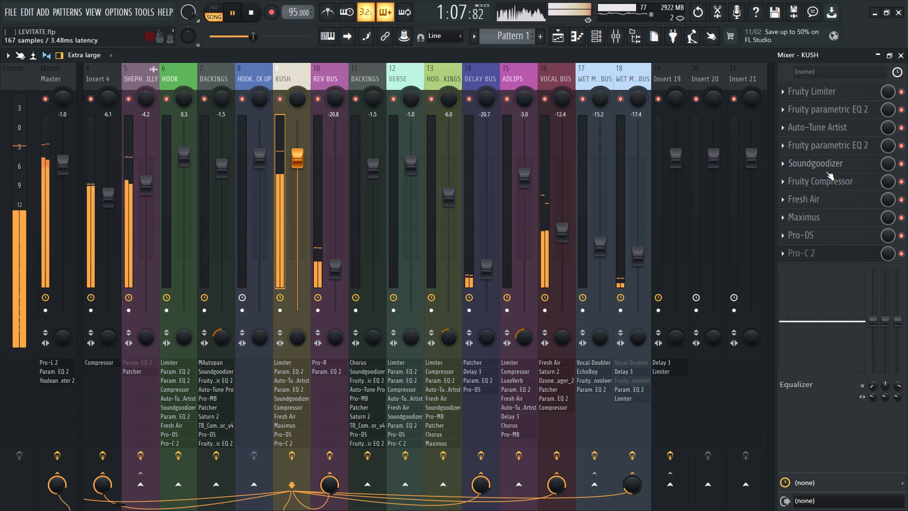
left_click(828, 188)
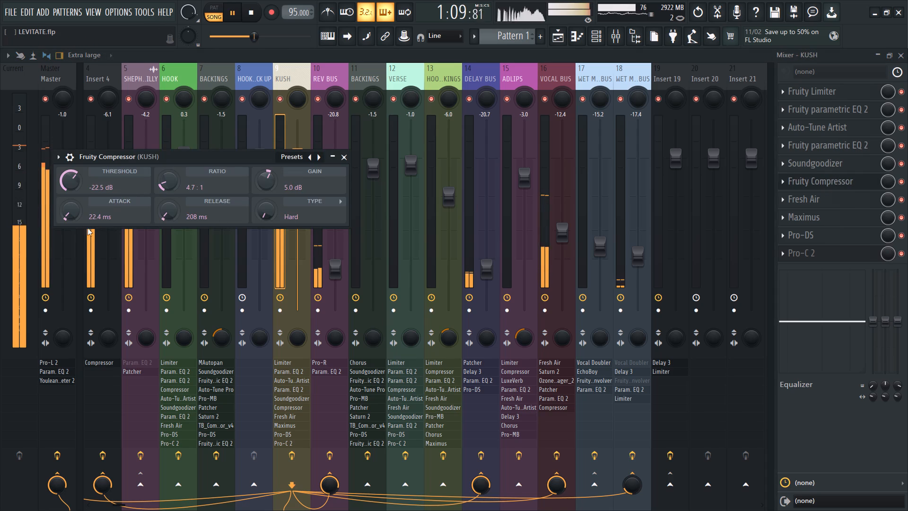
scroll(71, 218, "up", 2)
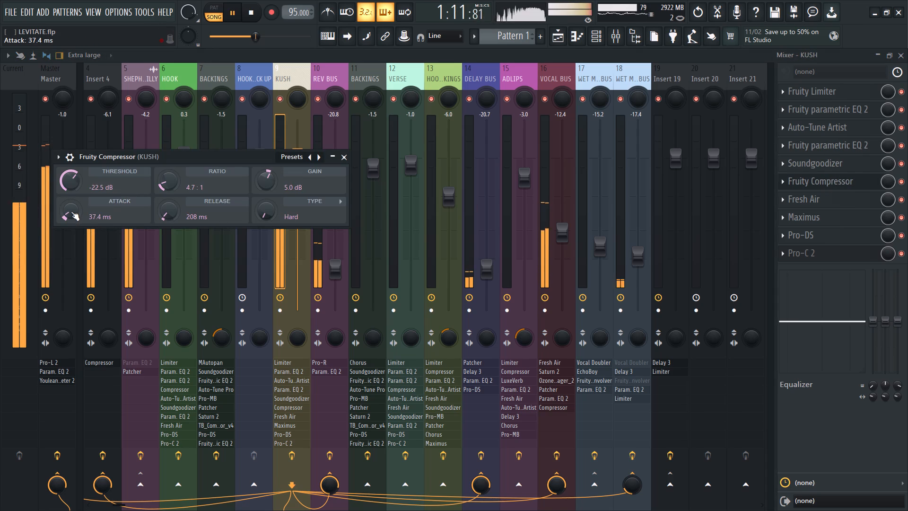
left_click(69, 209)
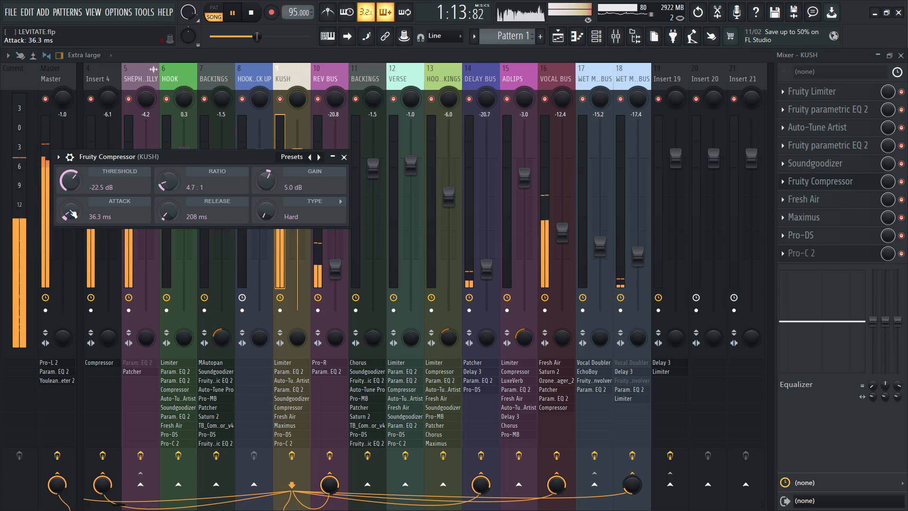
left_click(344, 156)
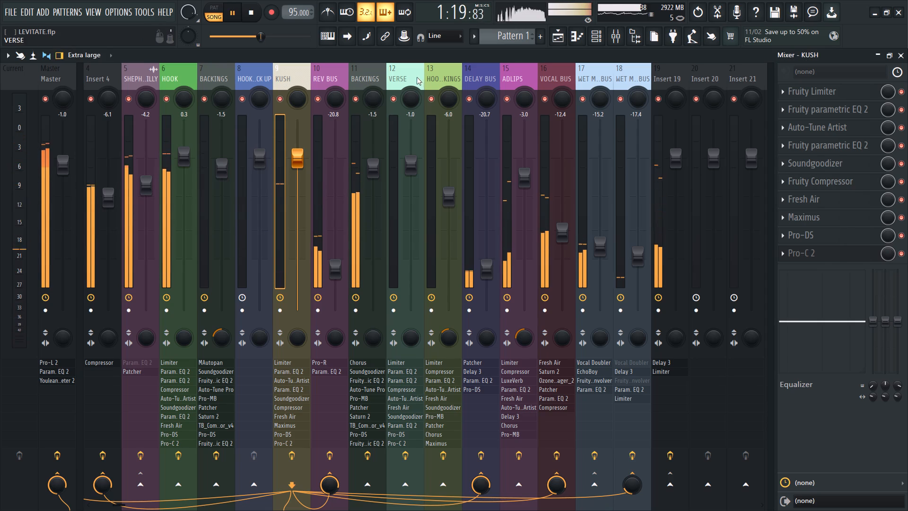
Select the BACKINGS track on insert 11, and bring Insert 19's volume down to about -10.2 dB.
left_click(366, 75)
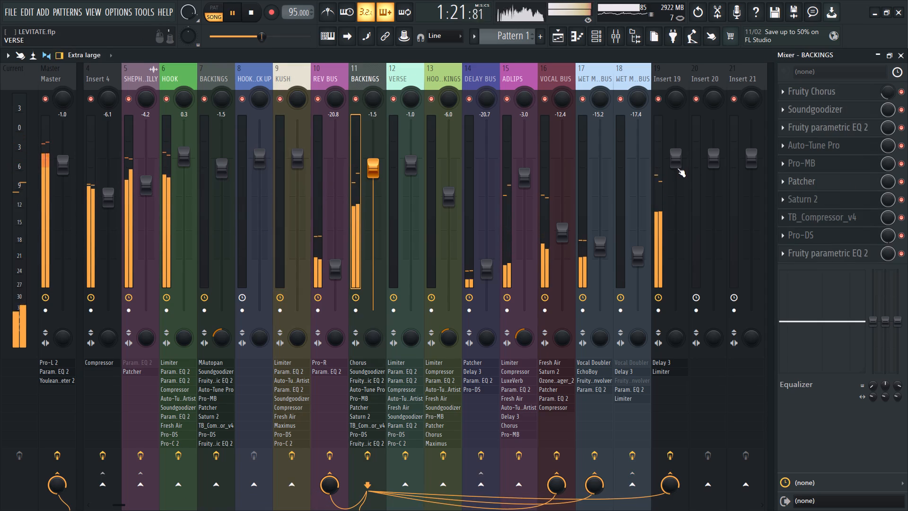
left_click_drag(679, 162, 687, 277)
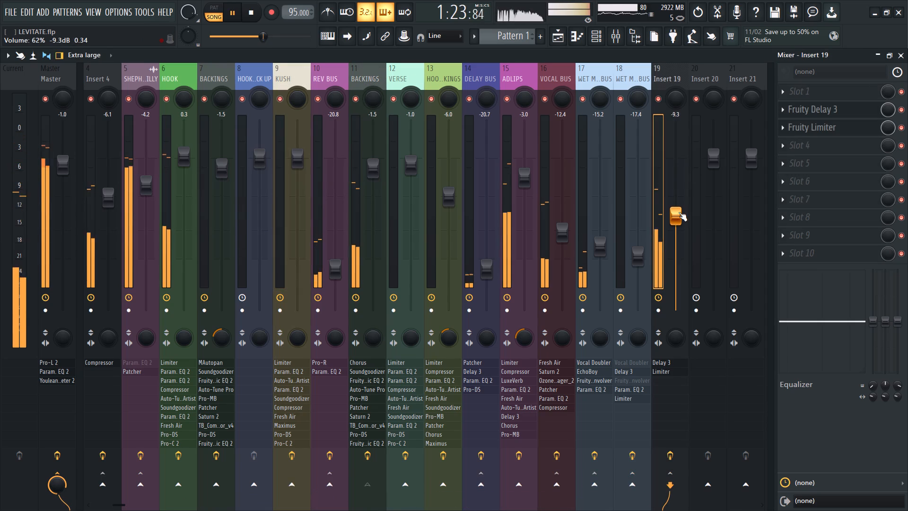
left_click_drag(677, 221, 677, 246)
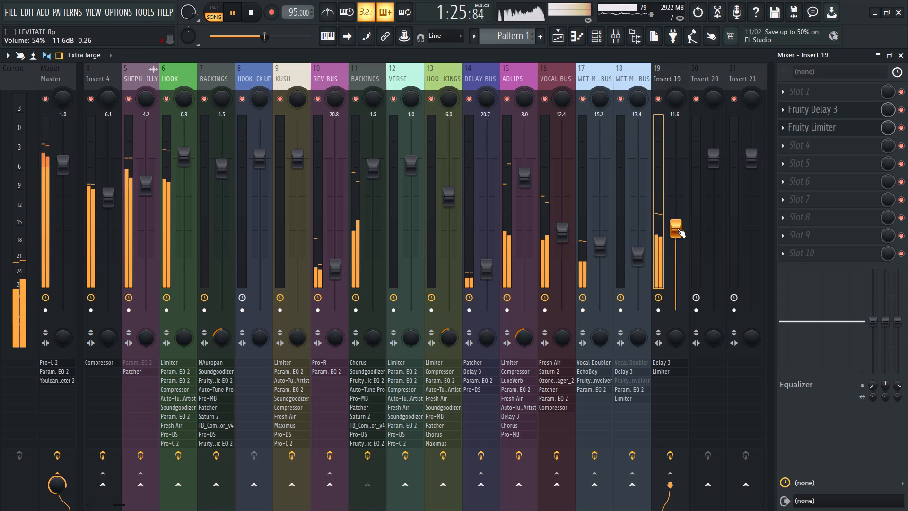
left_click(678, 224)
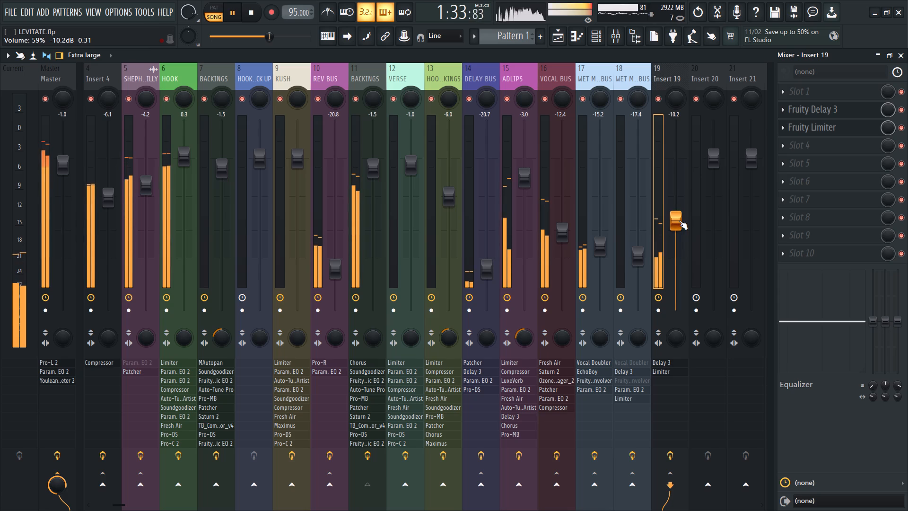
left_click(679, 220)
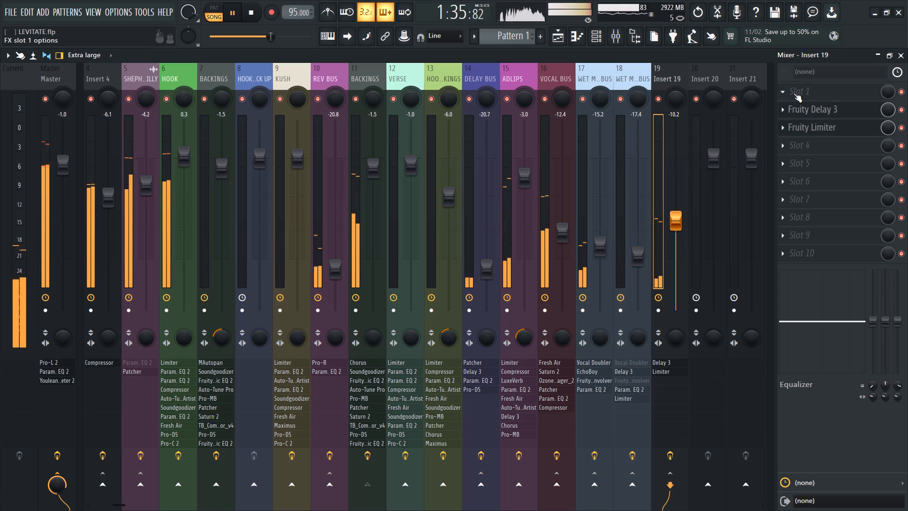
Load Fruity Convolver into the first effect slot of Insert 19, reduce its wet level, and lower its dry level to about -2.3 dB.
left_click(794, 92)
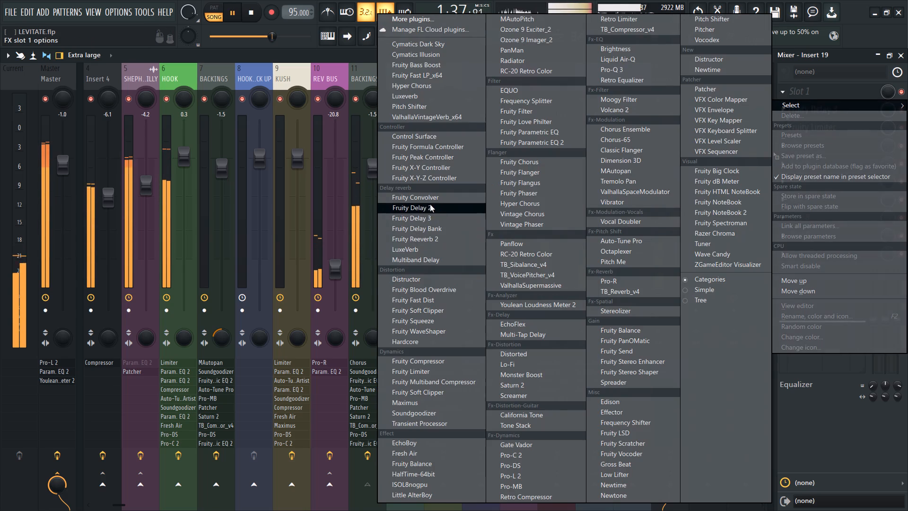
left_click(430, 196)
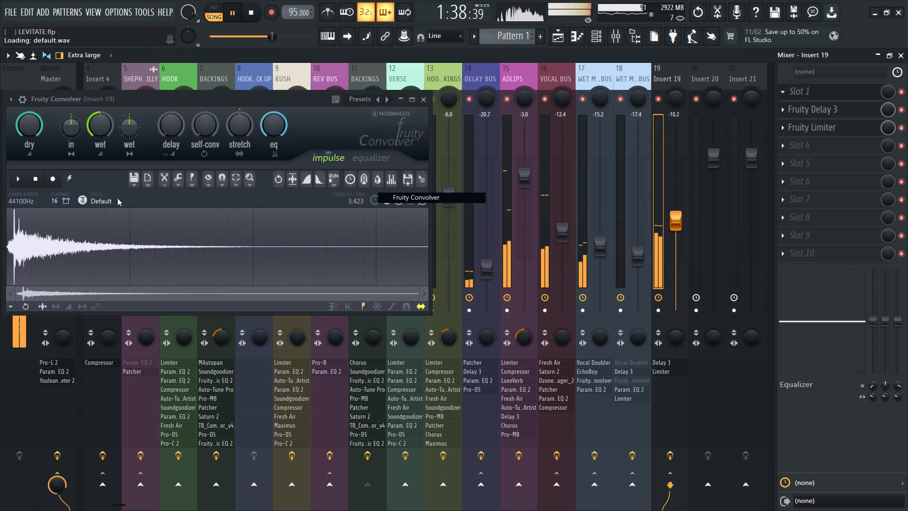
left_click_drag(102, 128, 110, 211)
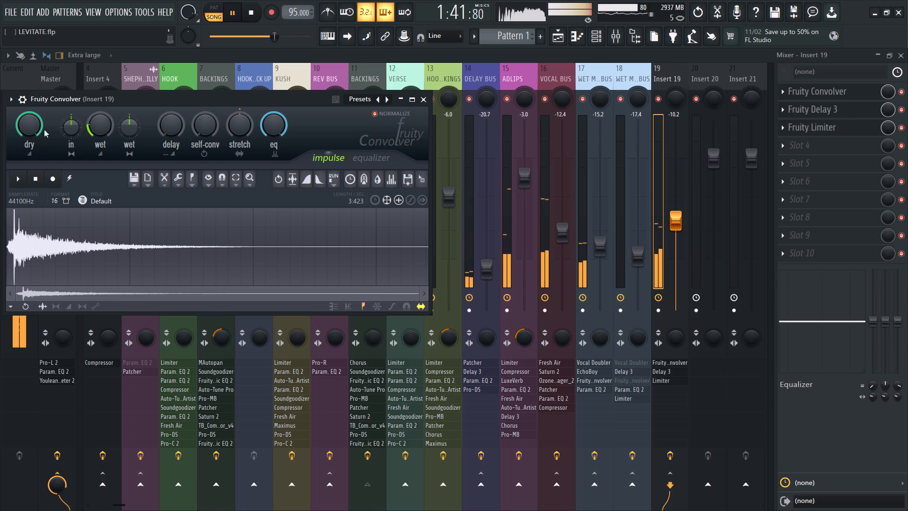
left_click_drag(31, 127, 31, 155)
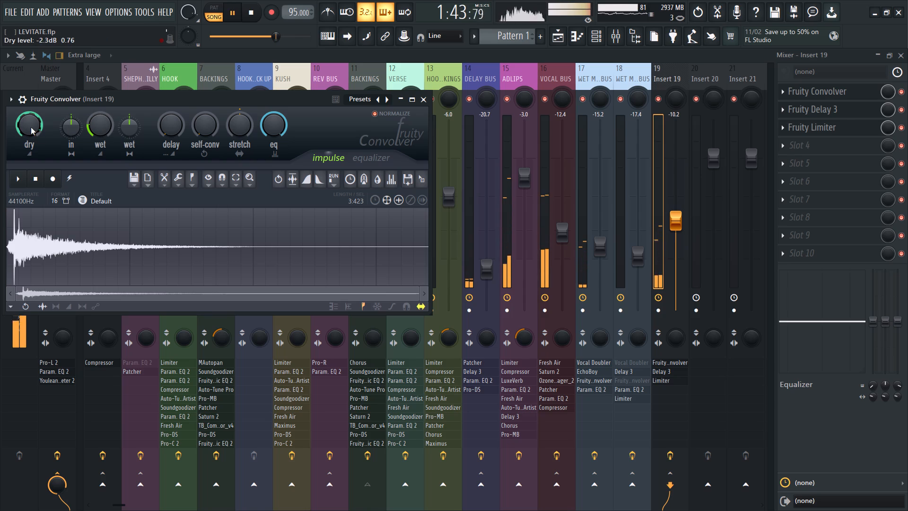
Close Fruity Convolver and reset the VERSE track's volume on insert 12 to its default level.
left_click(419, 101)
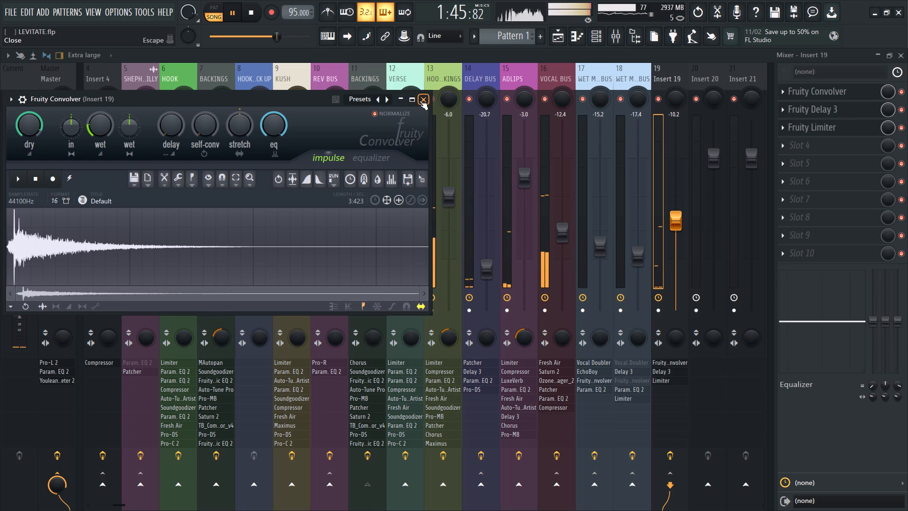
left_click(403, 76)
right_click(412, 161)
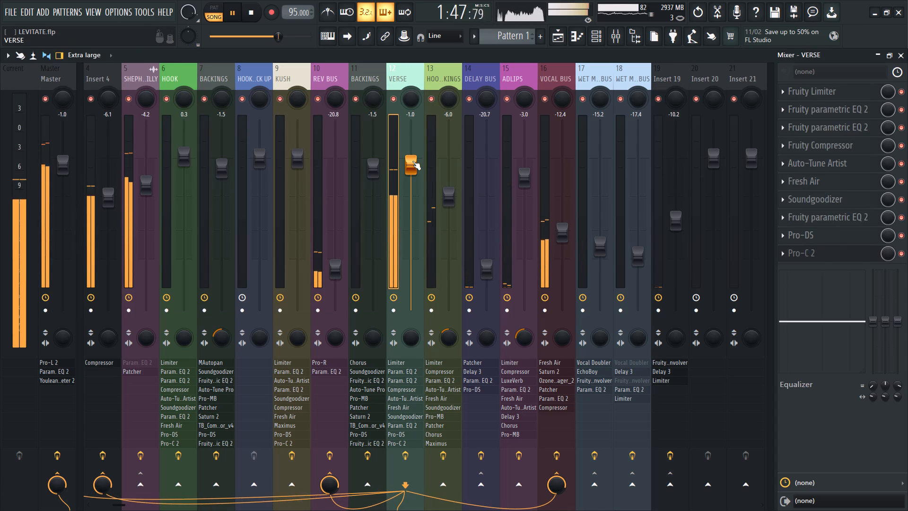
left_click(421, 163)
Open the Fruity Compressor on the VERSE track to check its gain setting.
left_click(398, 78)
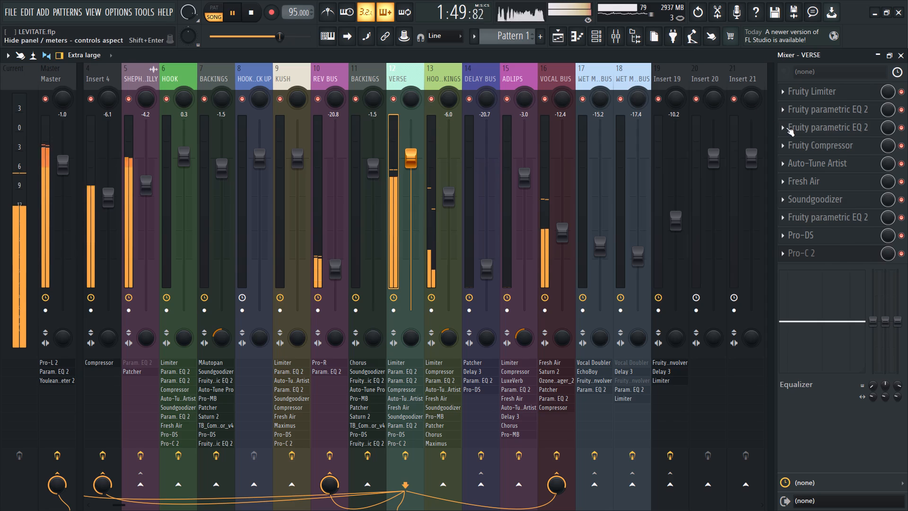
left_click(829, 144)
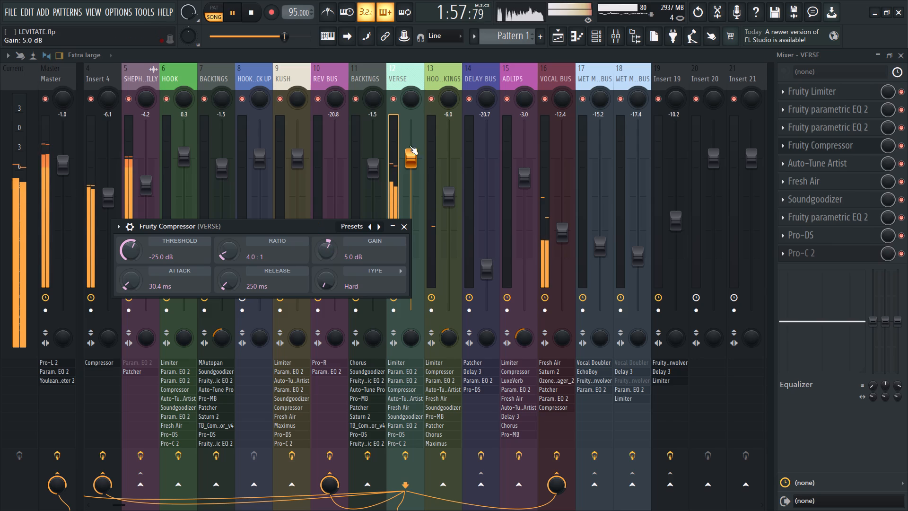
Play back the KUSH section around bar 18 and the VERSE section around bar 42 to compare their vocal levels.
left_click(559, 37)
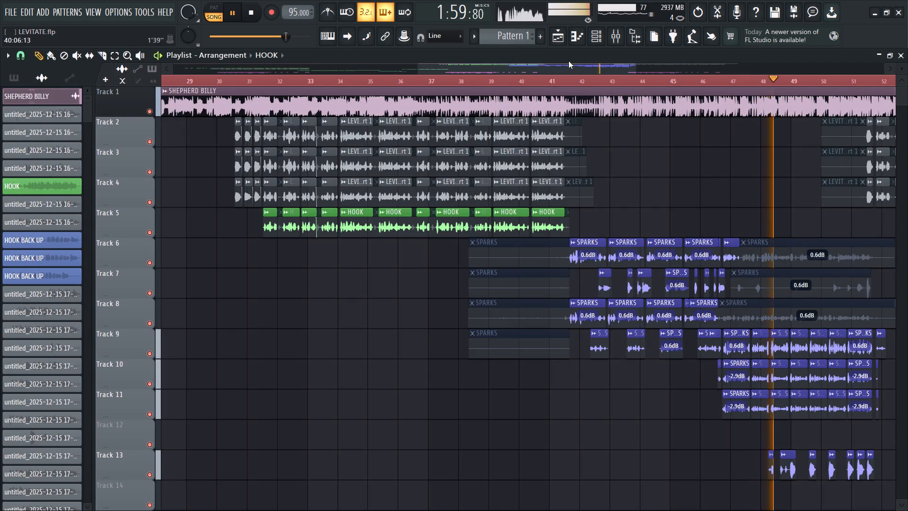
scroll(245, 436, "down", 5)
scroll(247, 427, "down", 5, "ctrl")
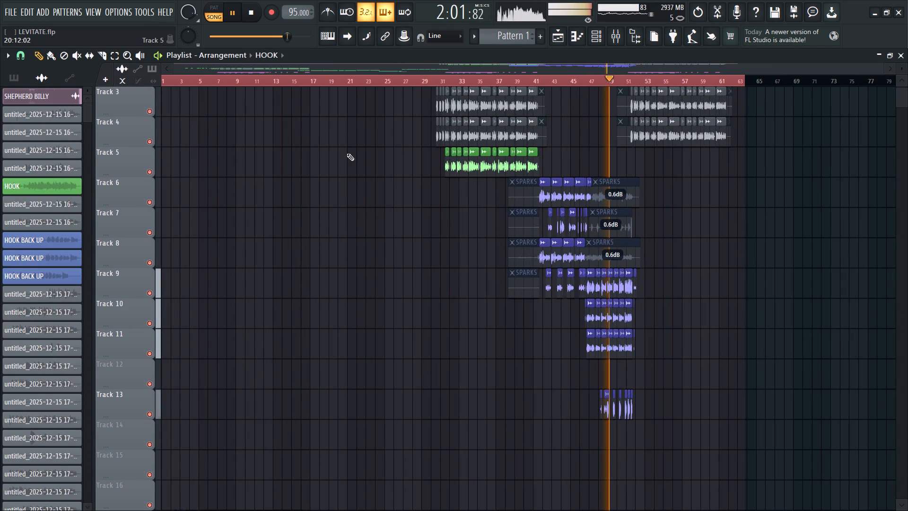
scroll(299, 194, "up", 5)
left_click(284, 80)
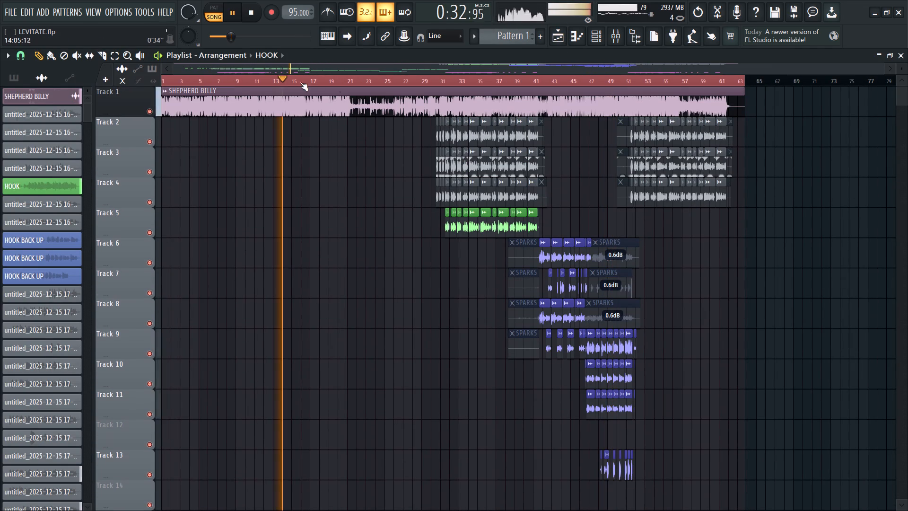
left_click(320, 79)
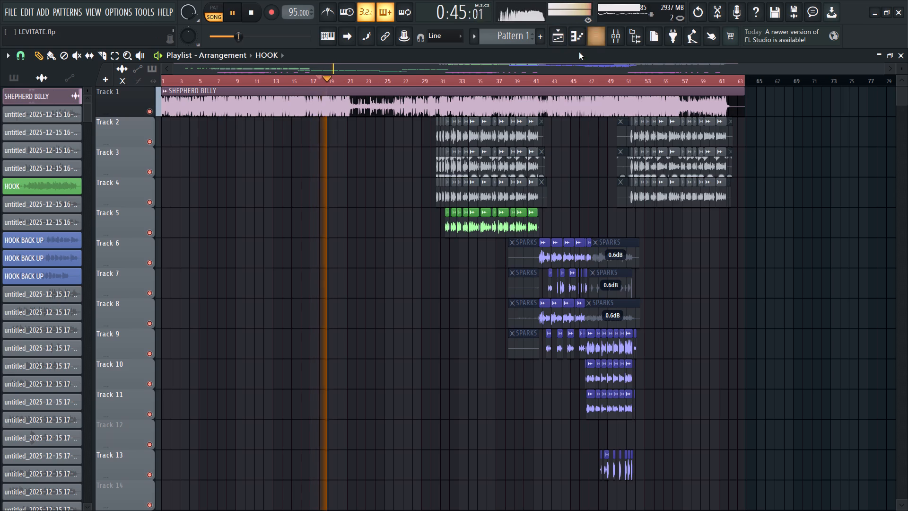
left_click(548, 82)
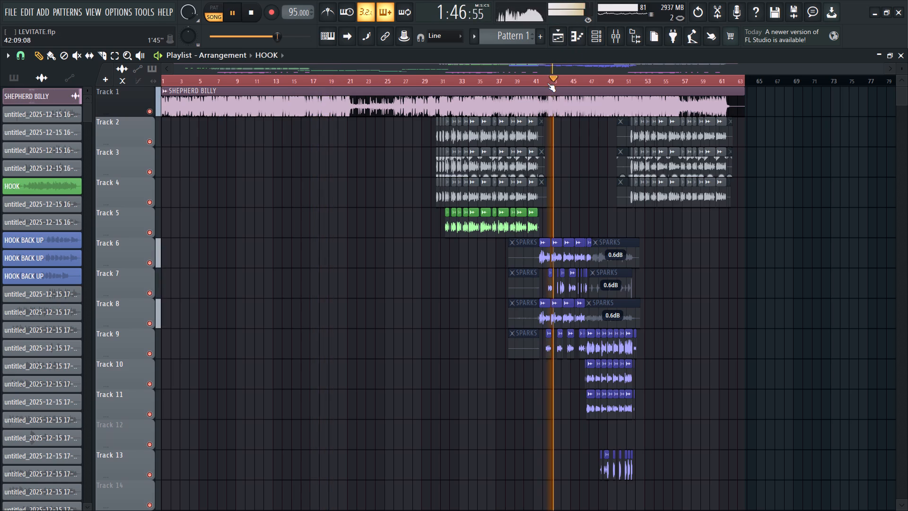
left_click(323, 81)
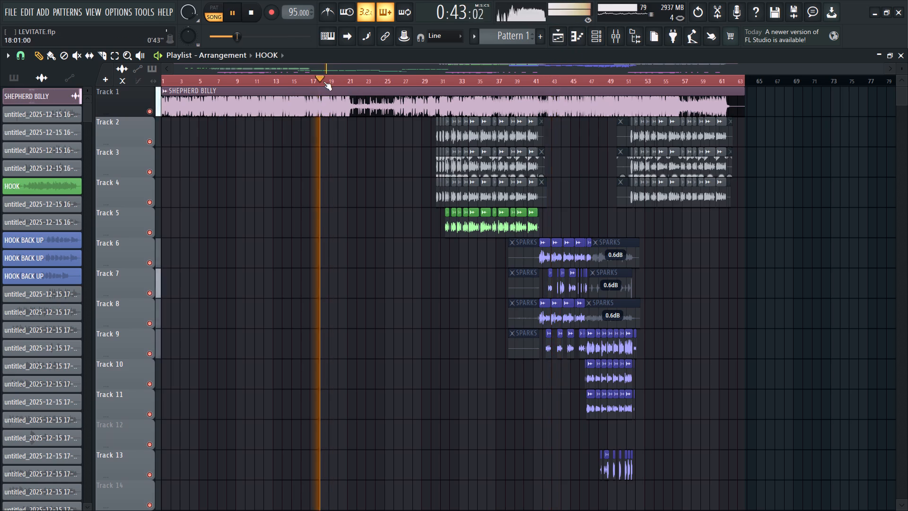
left_click(620, 29)
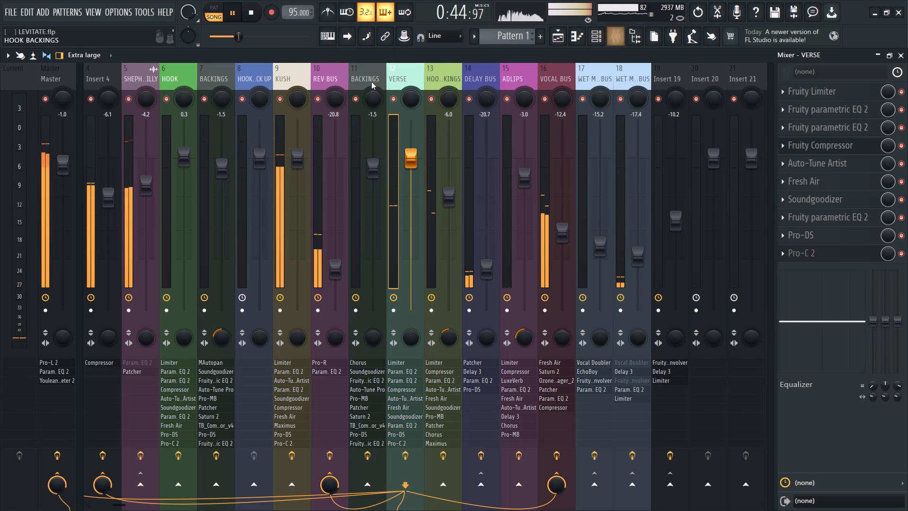
left_click(296, 79)
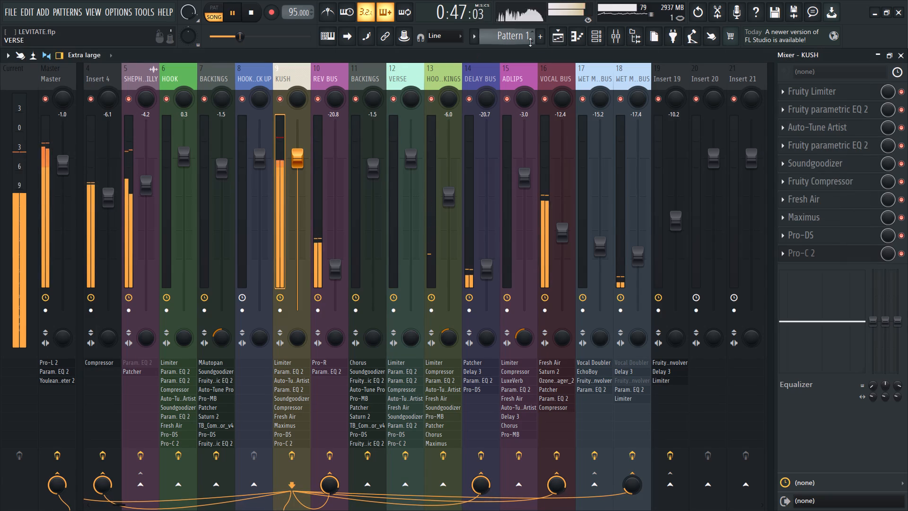
left_click(556, 42)
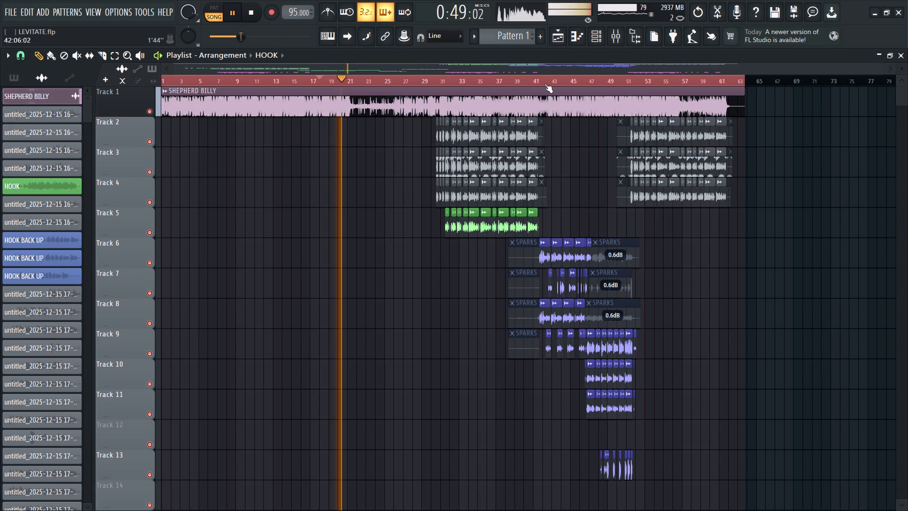
left_click(541, 82)
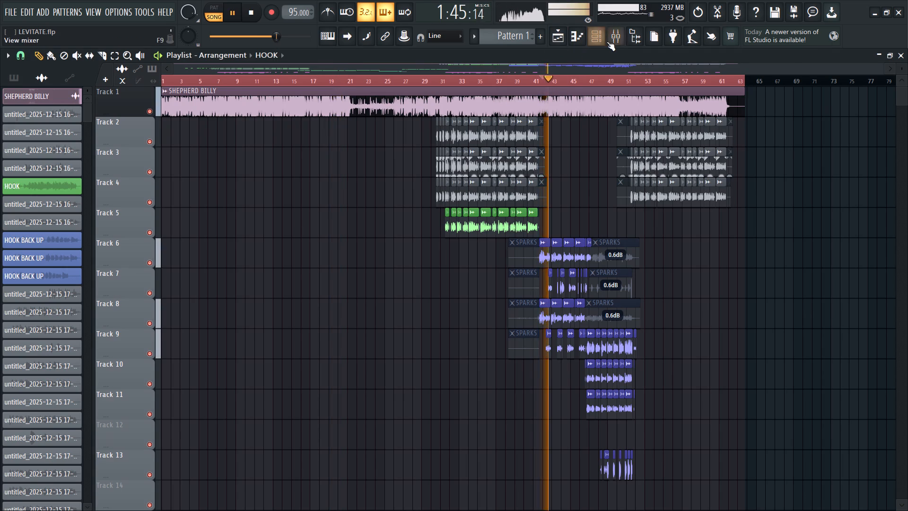
left_click(607, 42)
Raise the gain of the VERSE track's Fruity Compressor to about 6.9 dB and close the plugin.
left_click(414, 77)
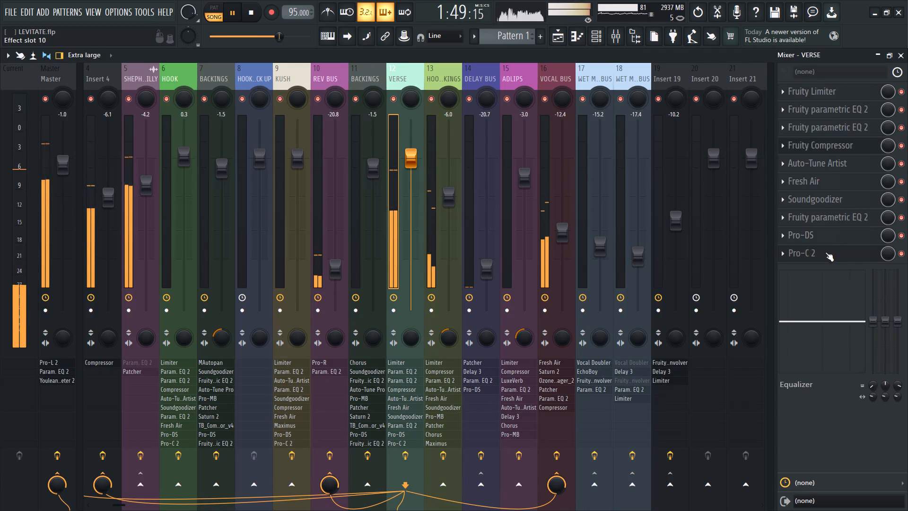
left_click(817, 153)
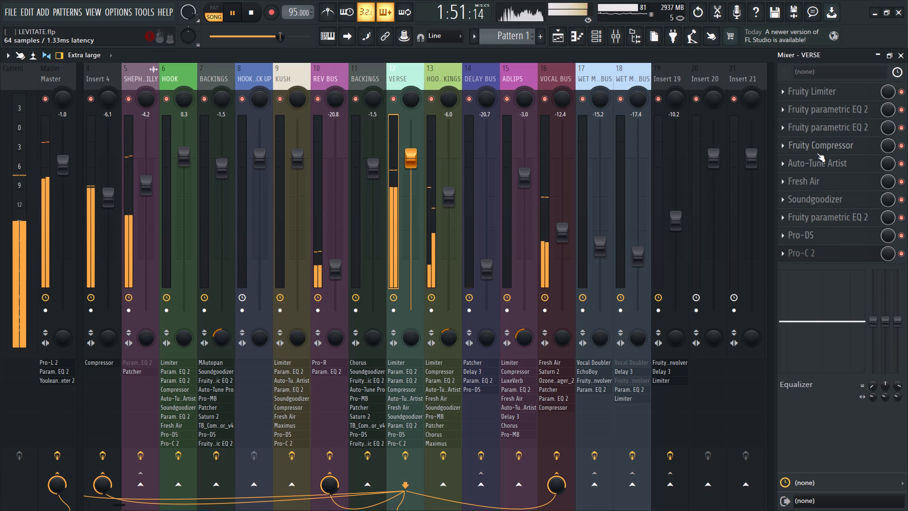
left_click(817, 153)
left_click(326, 251)
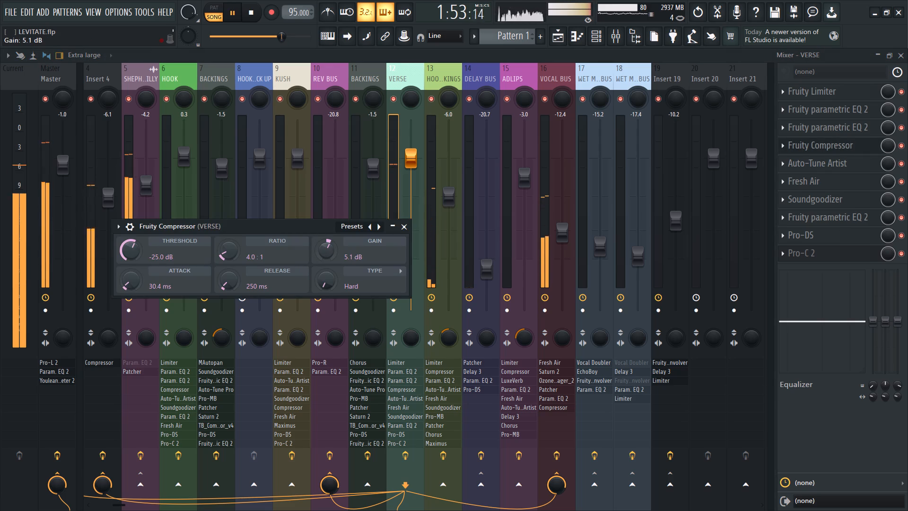
left_click(326, 251)
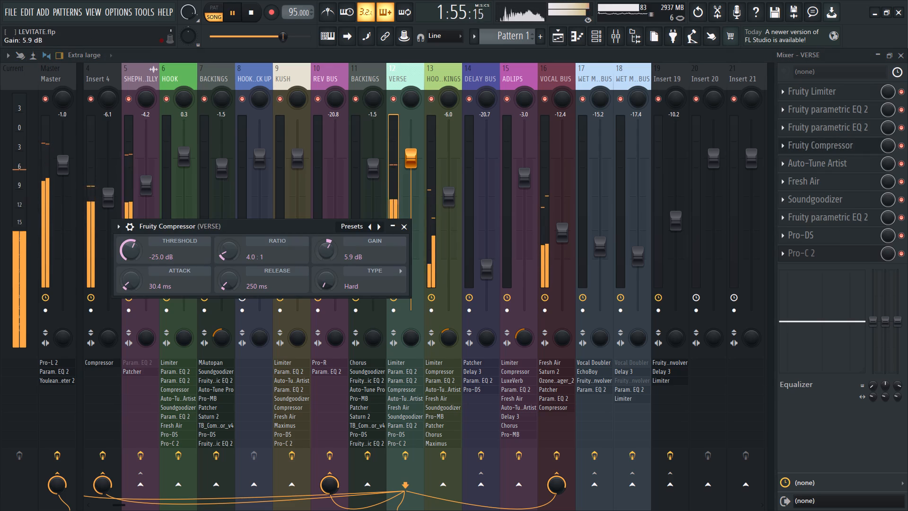
left_click_drag(326, 251, 326, 248)
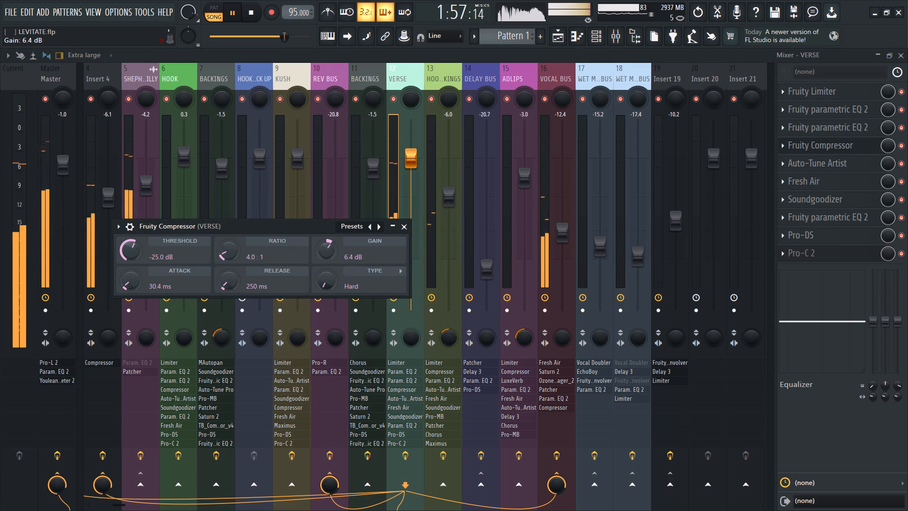
left_click_drag(326, 248, 326, 247)
left_click(326, 250)
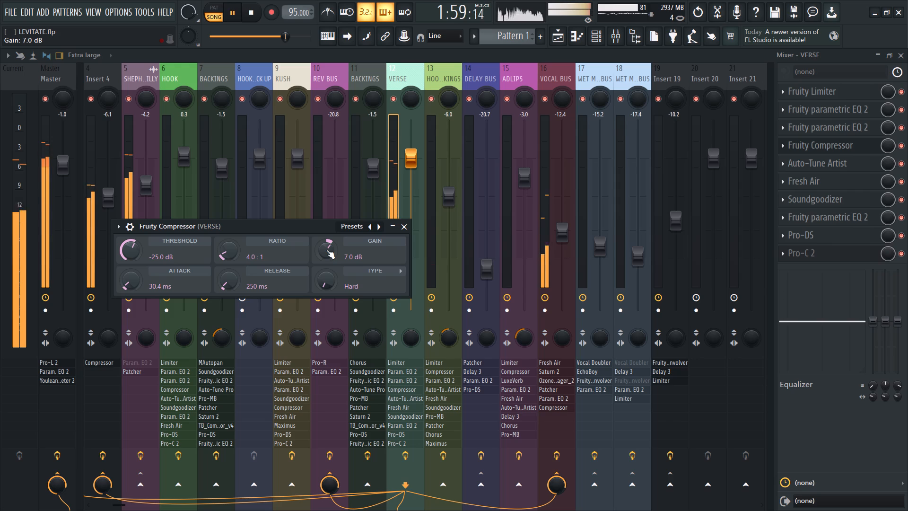
left_click(326, 250)
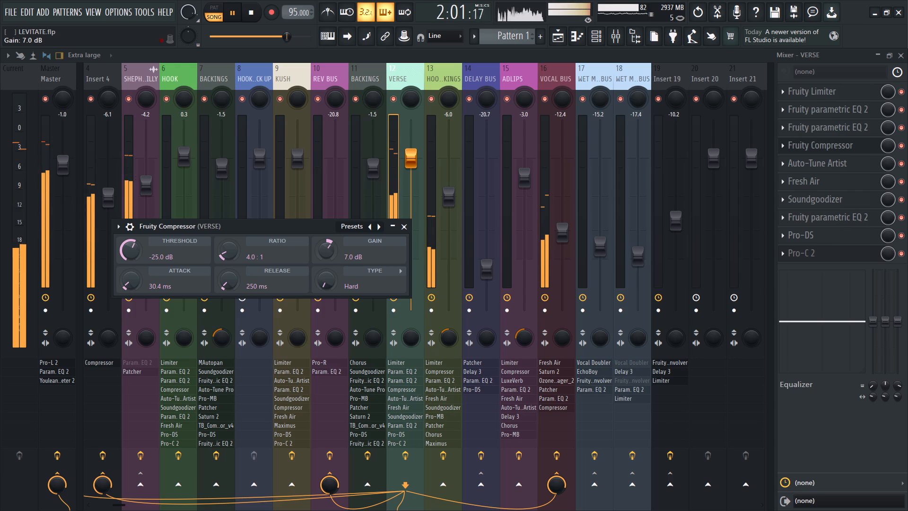
left_click(326, 250)
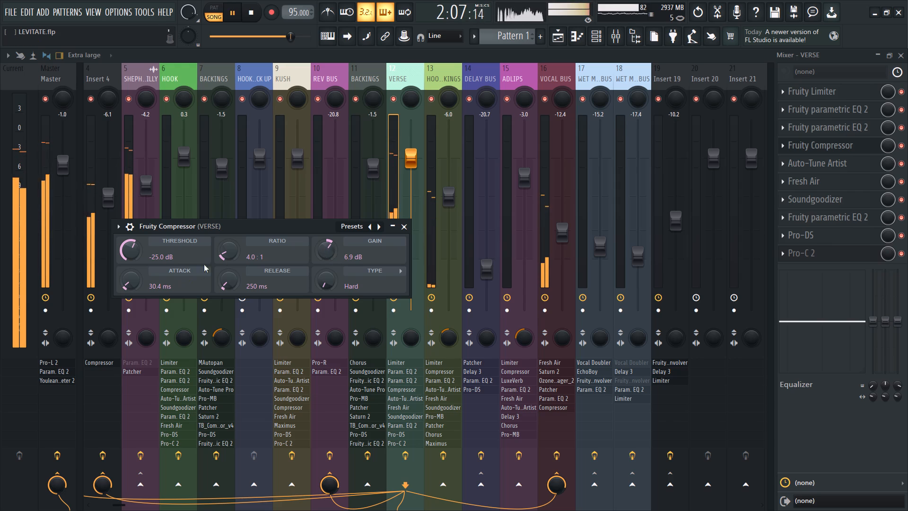
left_click(413, 70)
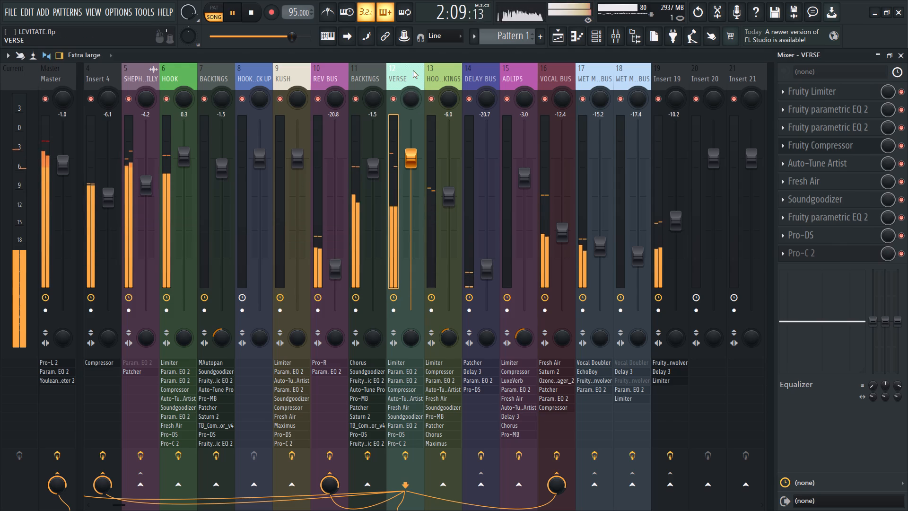
Audition the hook with the insert 11 BACKINGS muted and HOOK soloed, restoring the other tracks when done.
left_click(187, 71)
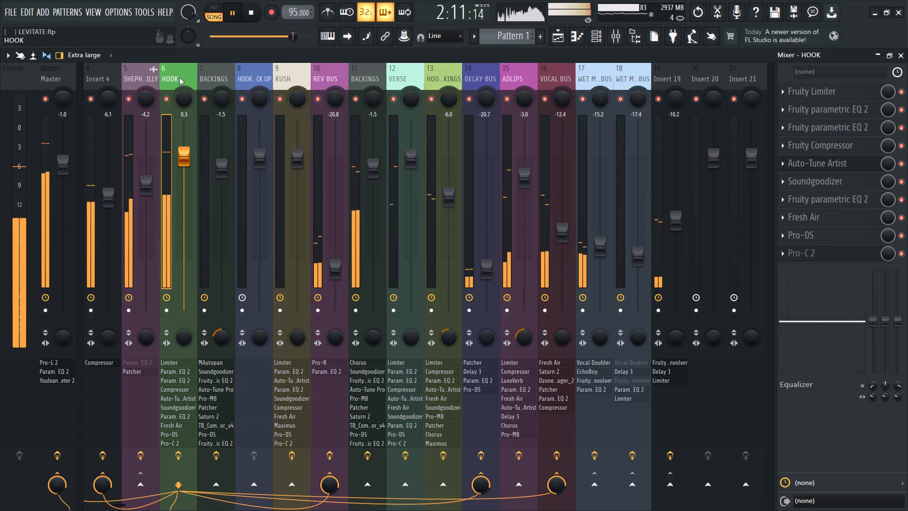
scroll(179, 78, "up", 1)
left_click(290, 74)
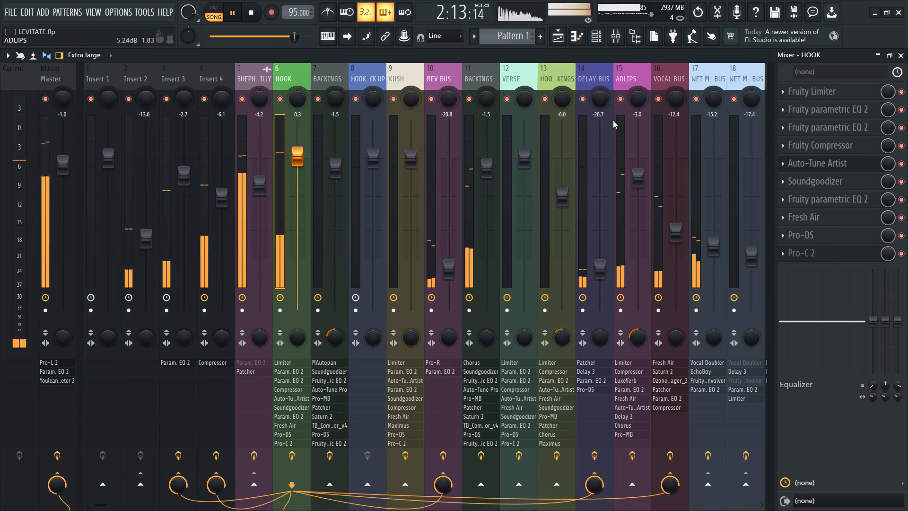
left_click(466, 95)
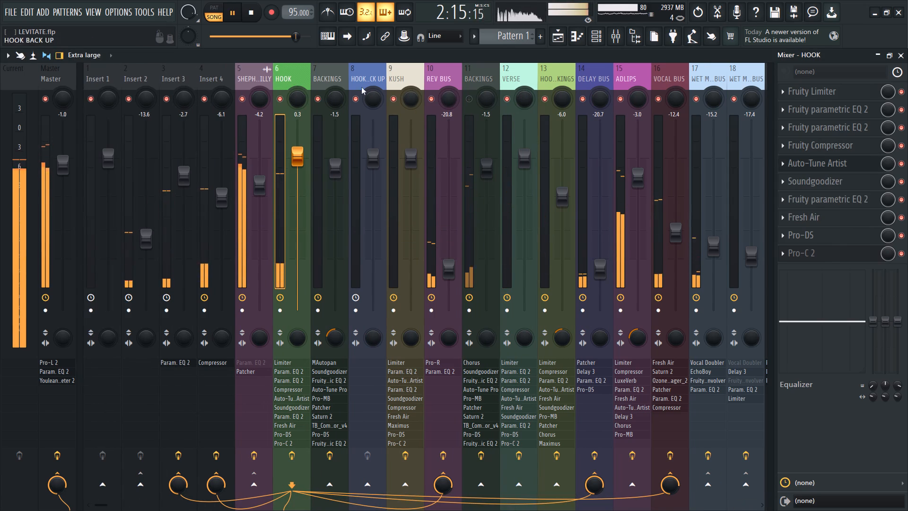
left_click(286, 78)
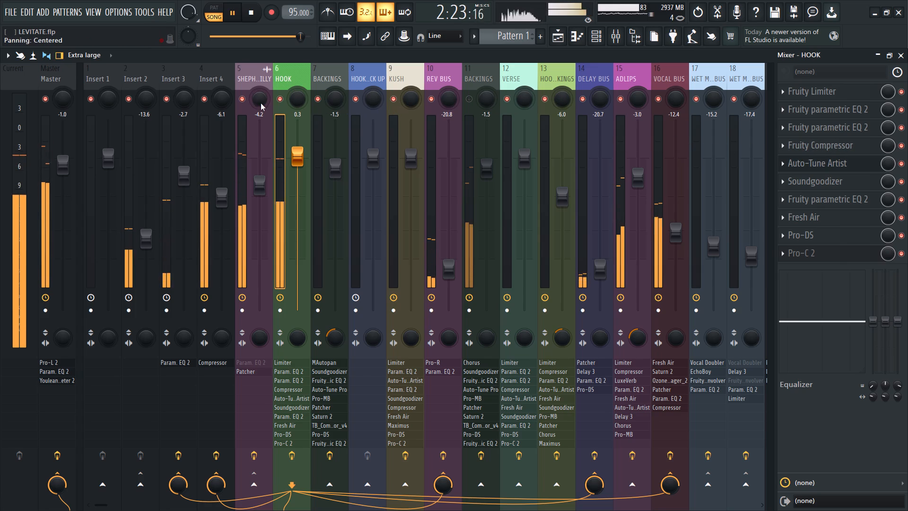
right_click(278, 98)
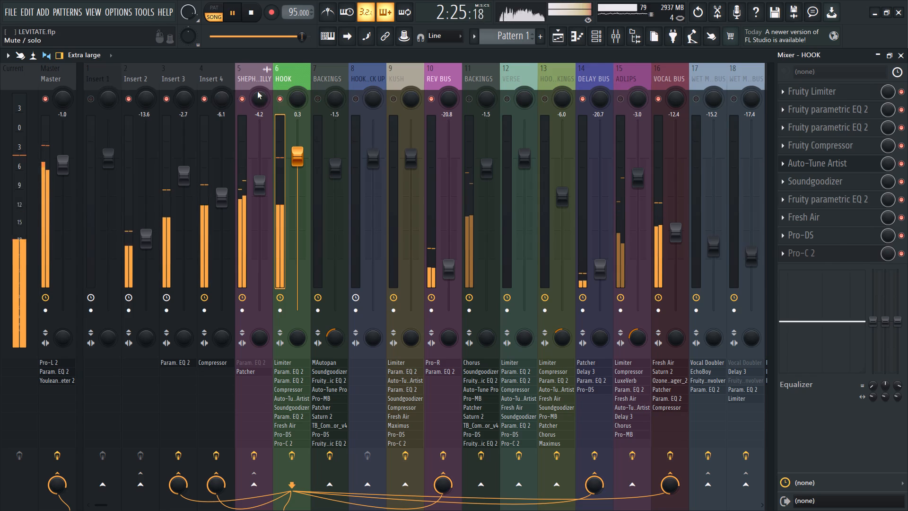
right_click(282, 97)
Check which inserts the HOOK track feeds and lower Insert 3's volume to about -3.7 dB.
left_click(279, 78)
left_click(173, 77)
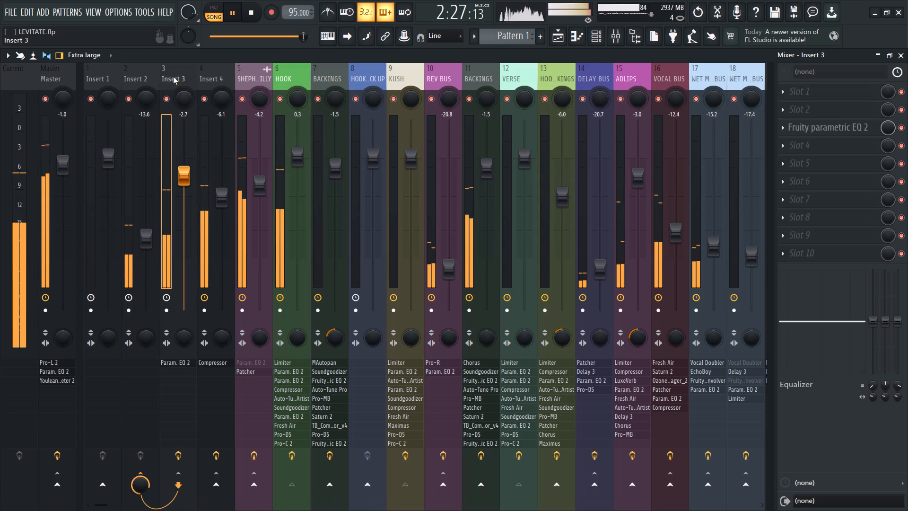
left_click(290, 80)
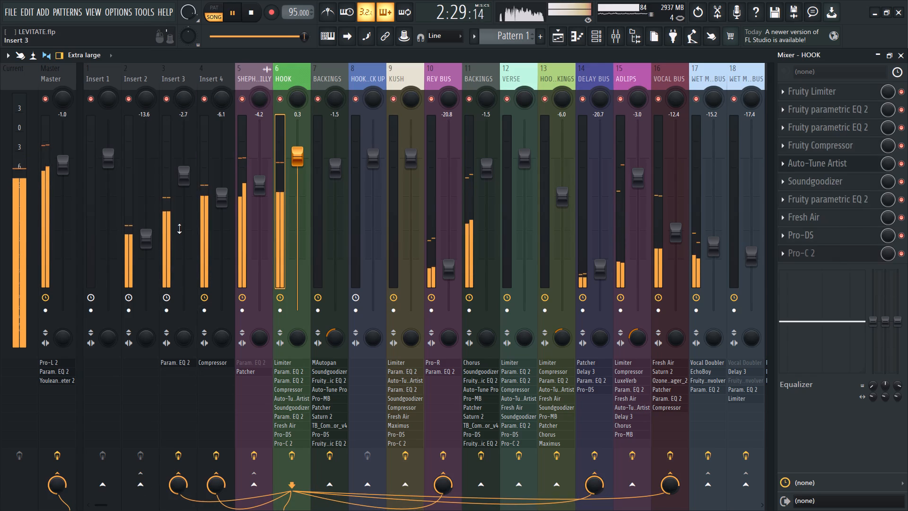
left_click_drag(185, 186, 186, 199)
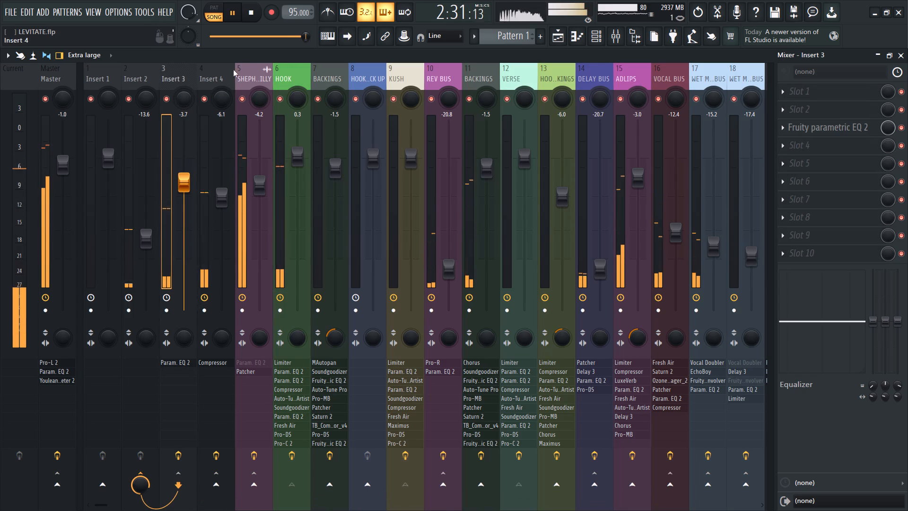
Restart playback, lower Insert 2's volume to about -15.3 dB, and stop the song.
left_click(289, 75)
left_click(175, 77)
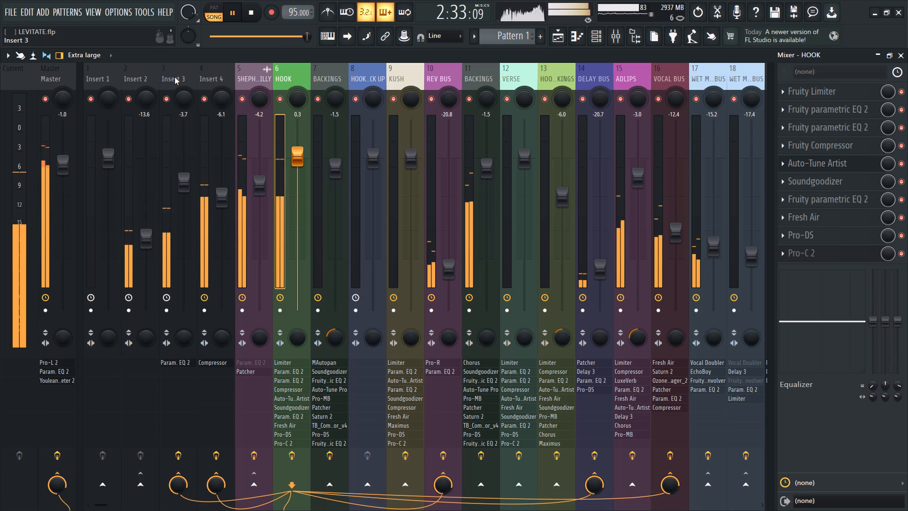
key("space")
key("space")
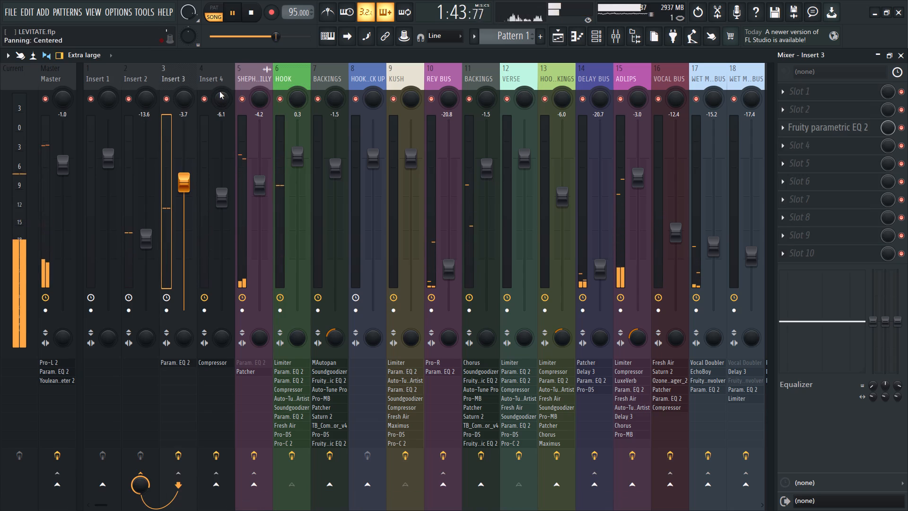
left_click(292, 80)
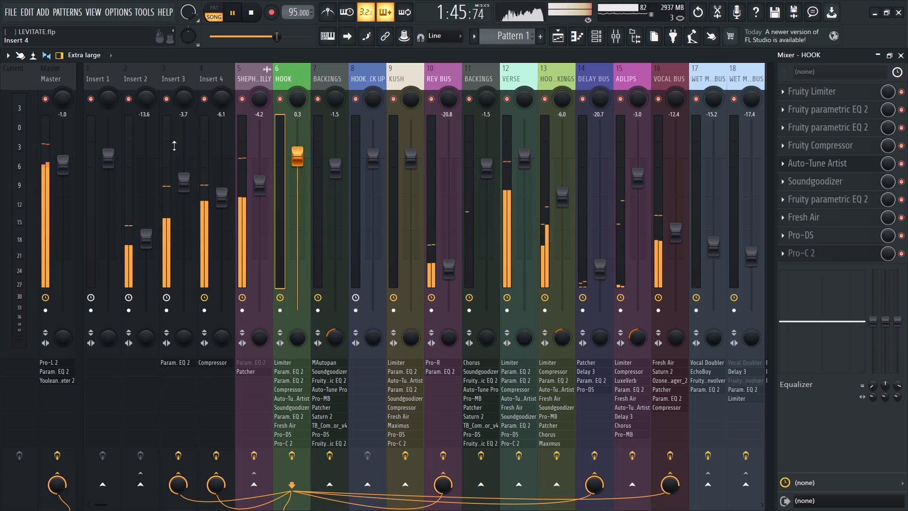
left_click_drag(147, 240, 147, 251)
left_click_drag(147, 244, 147, 250)
double_click(250, 11)
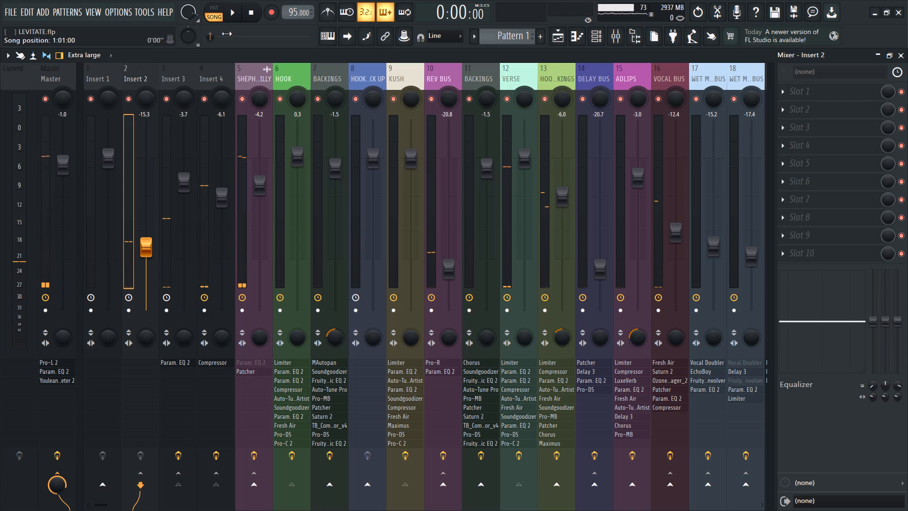
Restart song playback from the beginning to audition the mix.
double_click(257, 16)
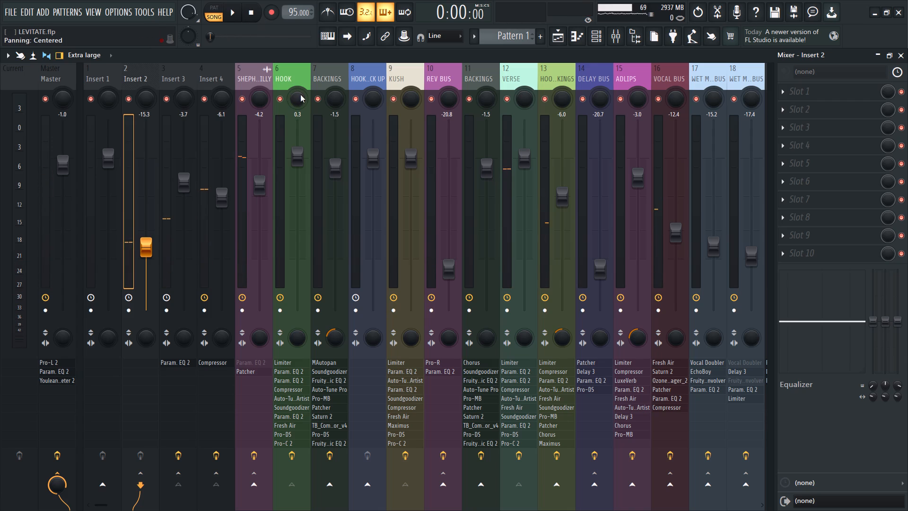
left_click(225, 8)
left_click(238, 14)
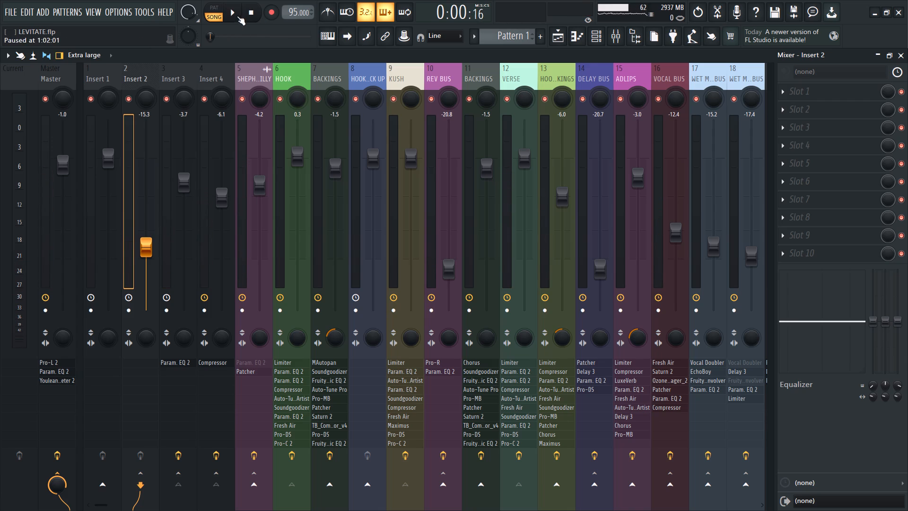
left_click(235, 18)
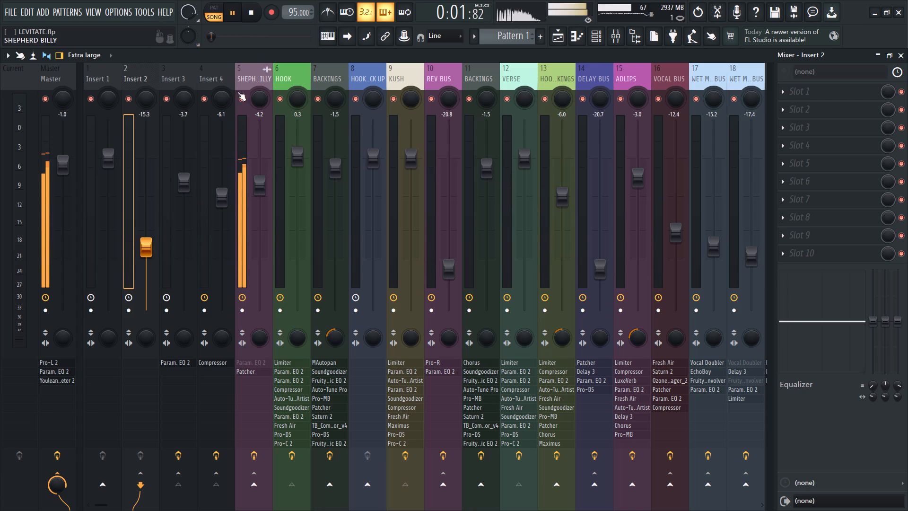
double_click(246, 18)
left_click(235, 14)
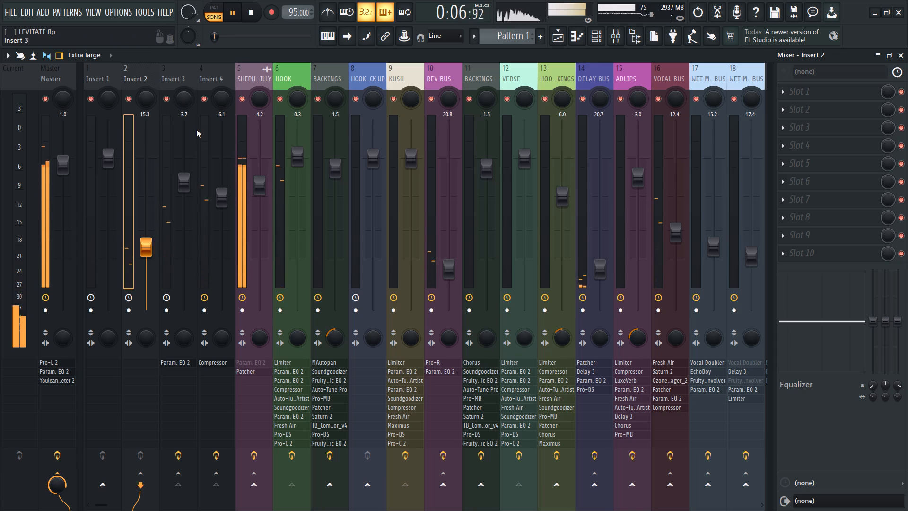
In Insert 3's Fruity parametric EQ 2, make band 7 a Steep 8 low pass just below 12 kHz and close the plugin.
left_click(176, 79)
left_click(852, 131)
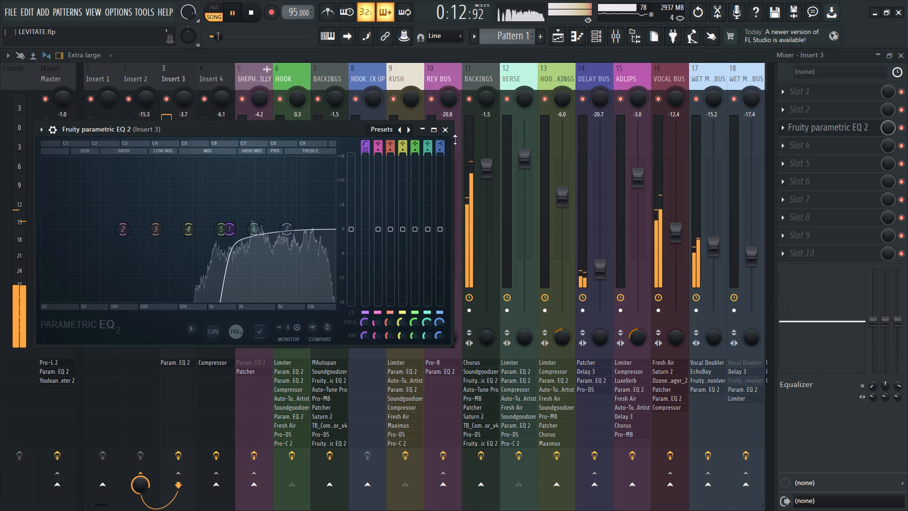
left_click_drag(443, 143, 441, 198)
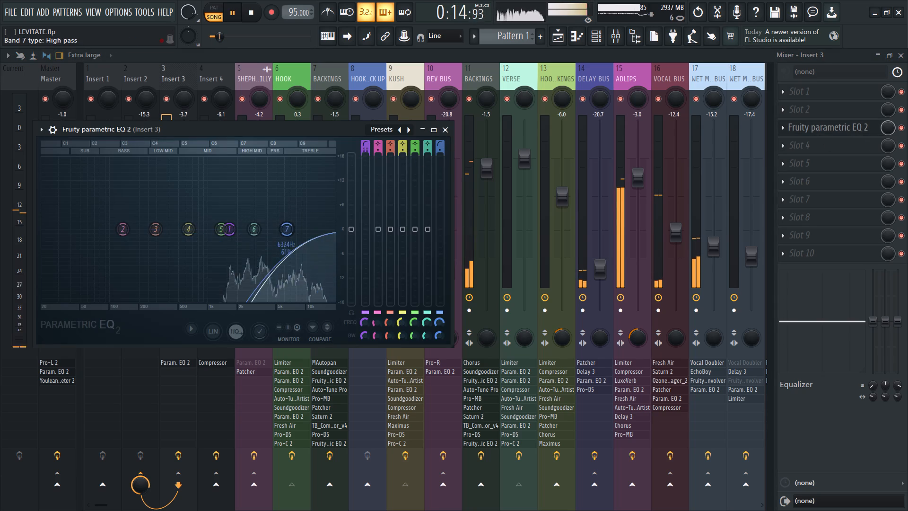
left_click_drag(441, 198, 441, 219)
left_click_drag(439, 149, 442, 242)
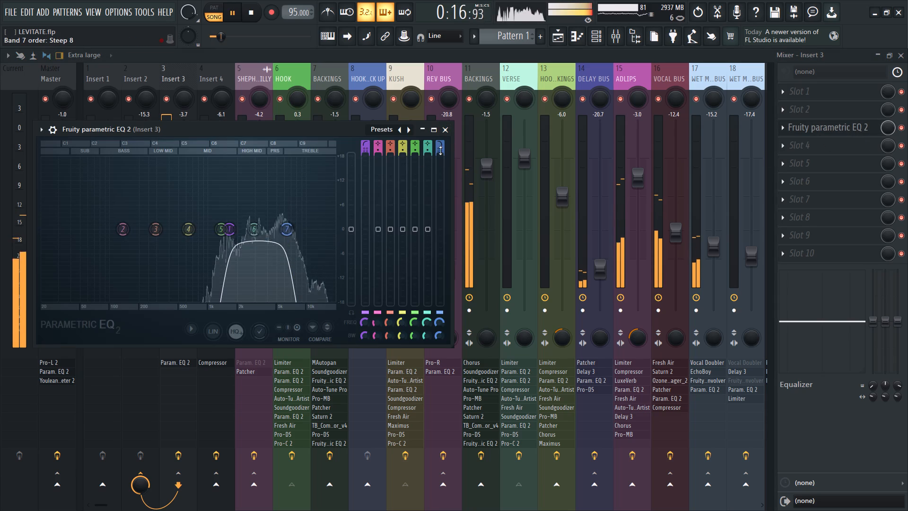
left_click_drag(282, 236, 363, 237)
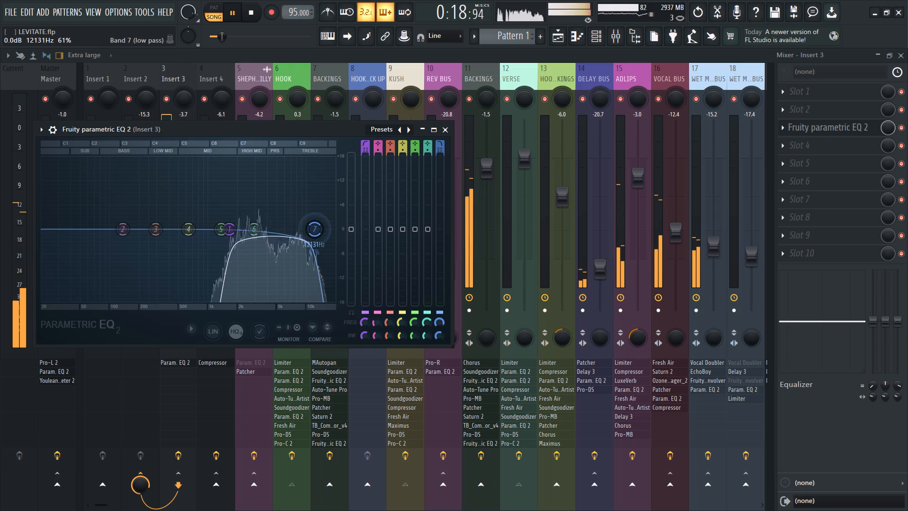
left_click_drag(363, 237, 360, 238)
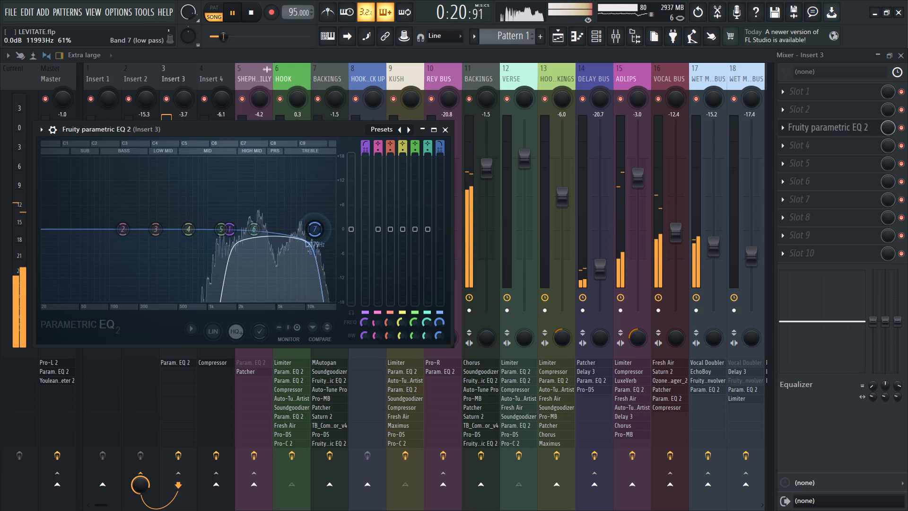
left_click_drag(360, 238, 352, 239)
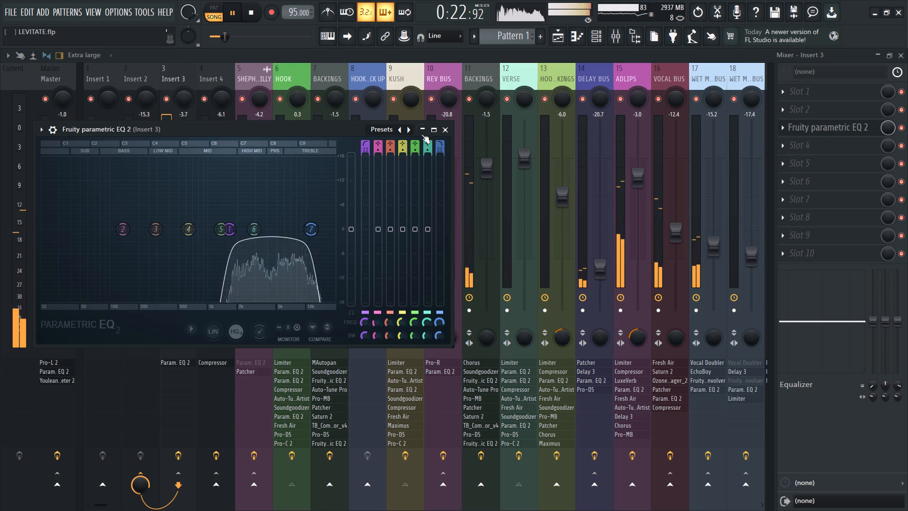
left_click(442, 130)
Compare the levels and send routing of the HOOK, VERSE and KUSH tracks while the song plays.
left_click(285, 78)
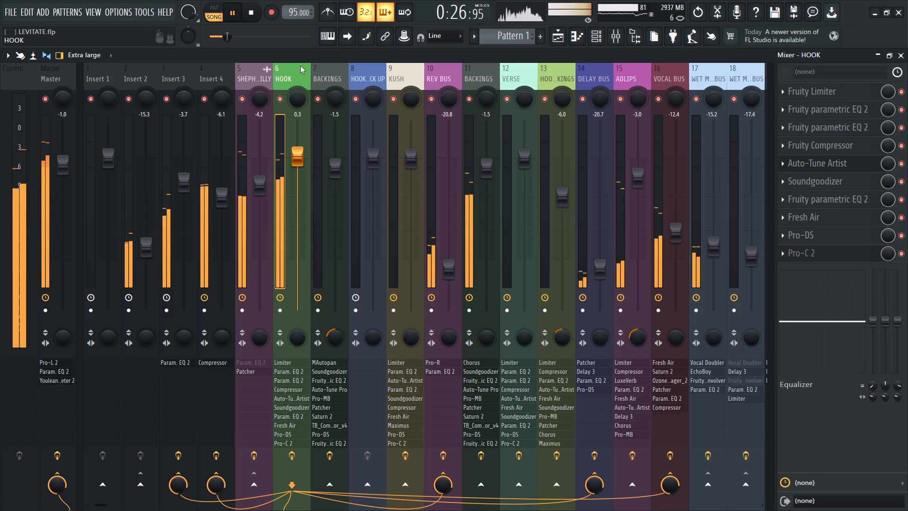
left_click(286, 74)
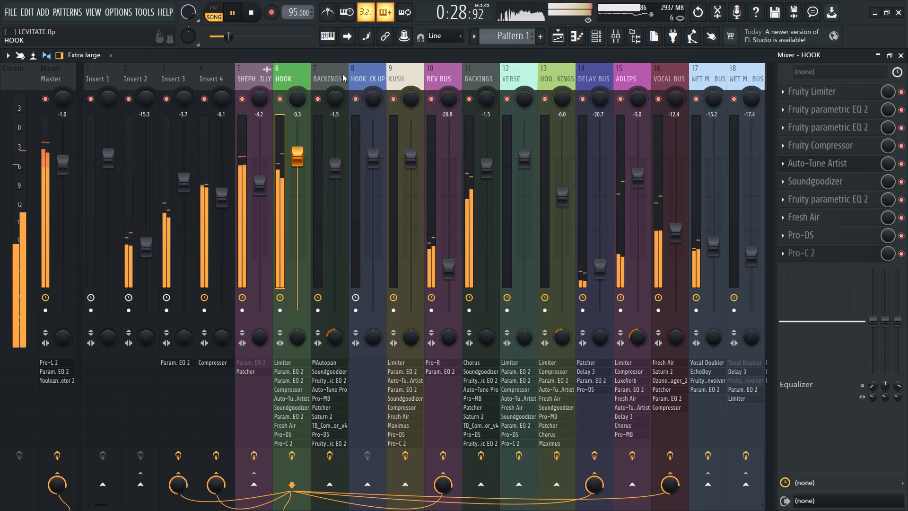
left_click(510, 76)
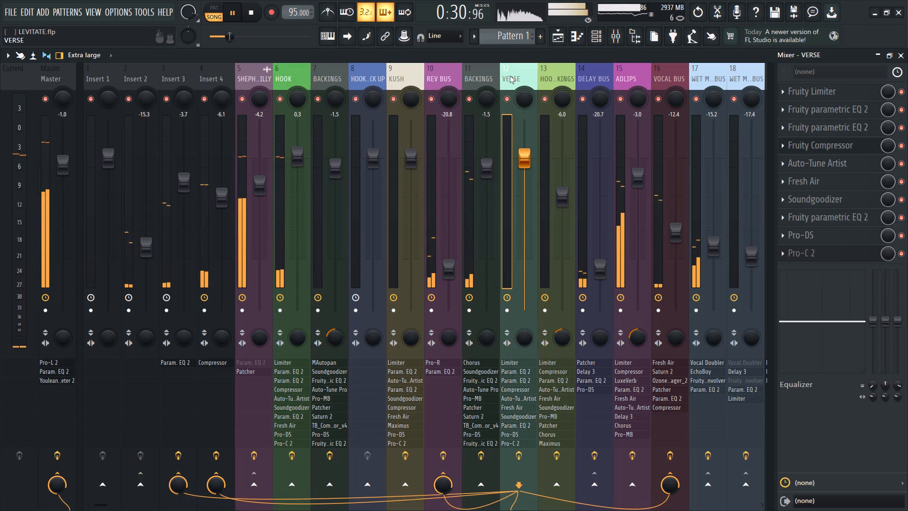
left_click(399, 78)
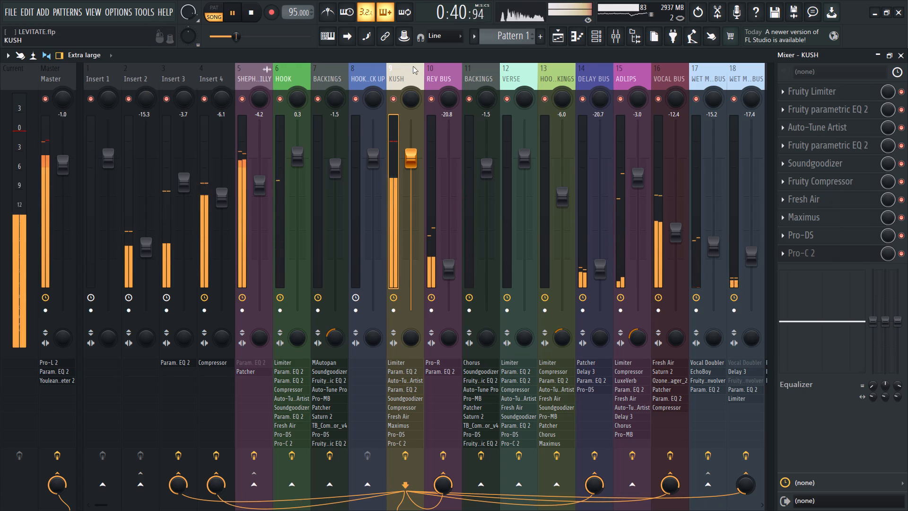
left_click(403, 75)
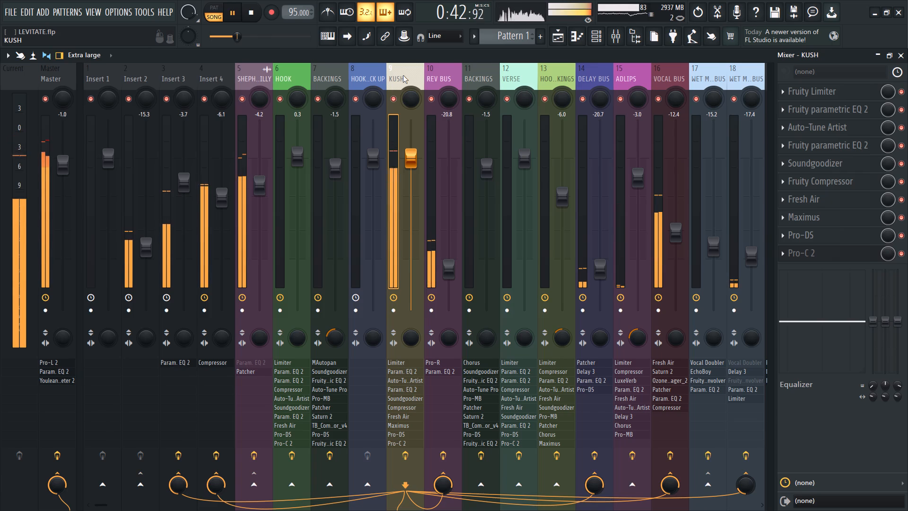
scroll(403, 75, "down", 2)
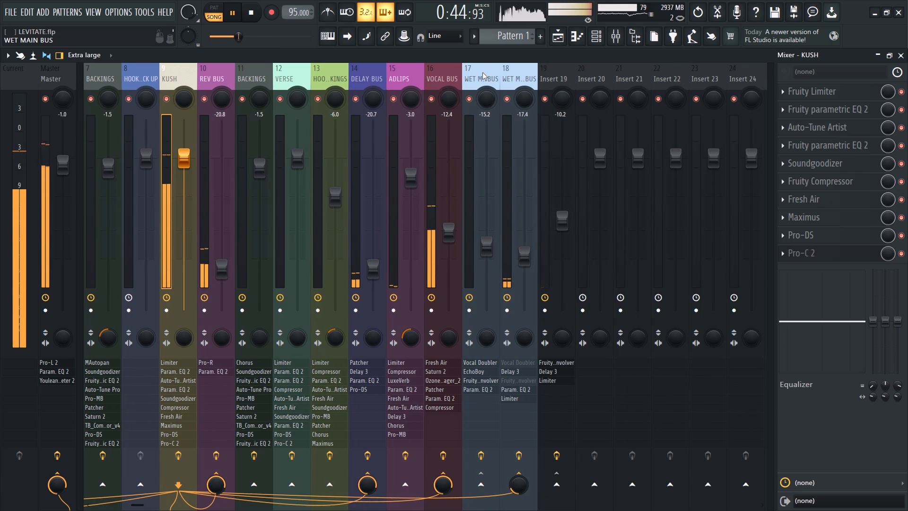
scroll(480, 72, "up", 2)
In the KUSH track's second Fruity parametric EQ 2, set band 6 to a narrow -1.2 dB cut at 8717 Hz with 4% bandwidth.
left_click(398, 75)
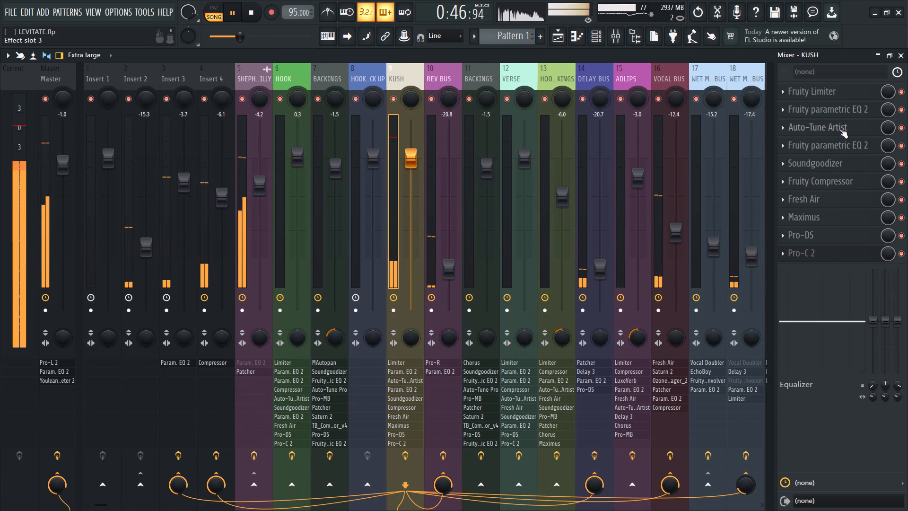
left_click(830, 150)
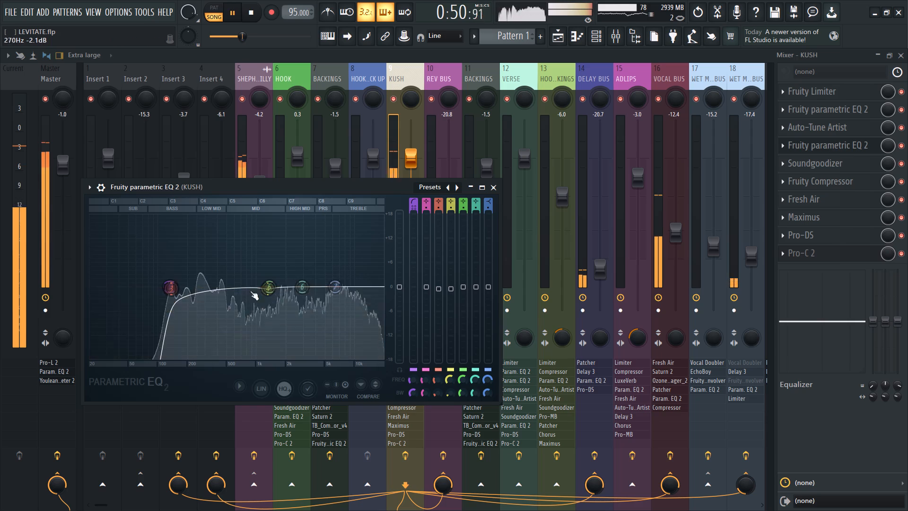
left_click_drag(302, 290, 419, 474)
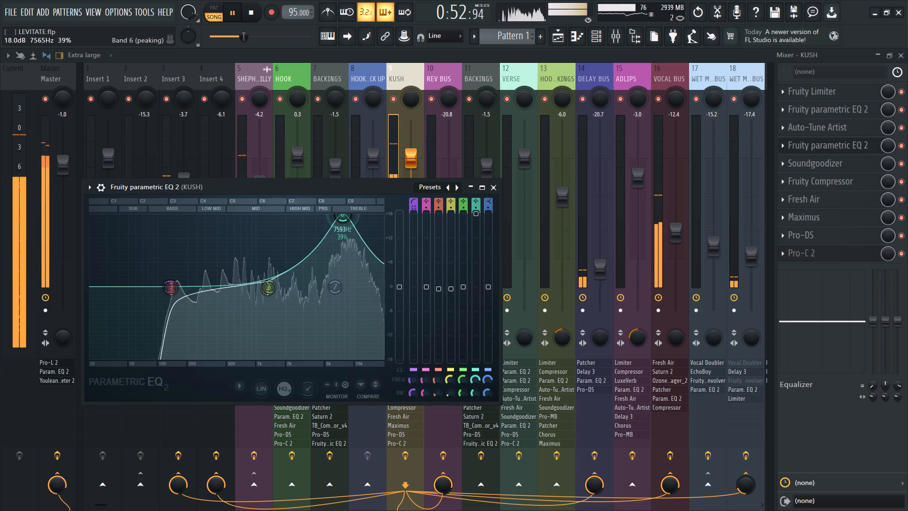
left_click_drag(419, 474, 436, 449)
scroll(349, 216, "down", 6)
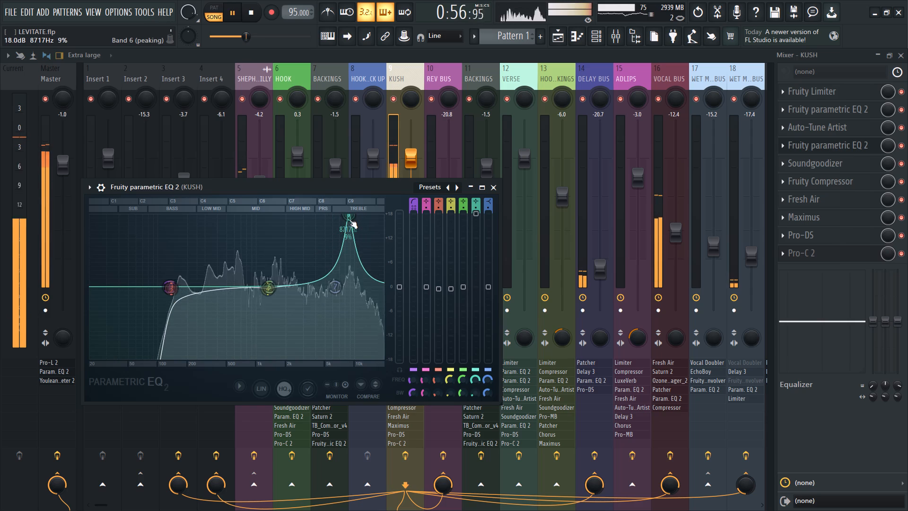
scroll(349, 220, "down", 1)
left_click_drag(476, 217, 480, 419)
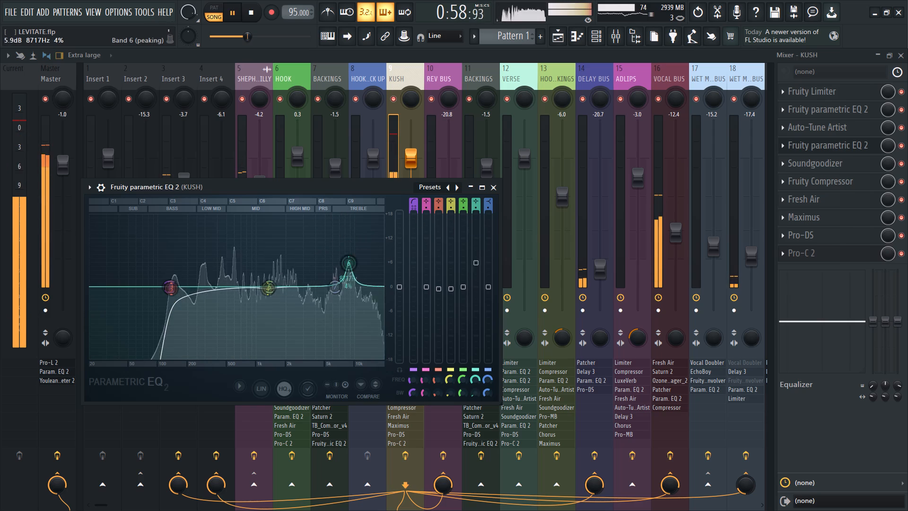
left_click_drag(480, 419, 476, 36)
left_click(476, 290)
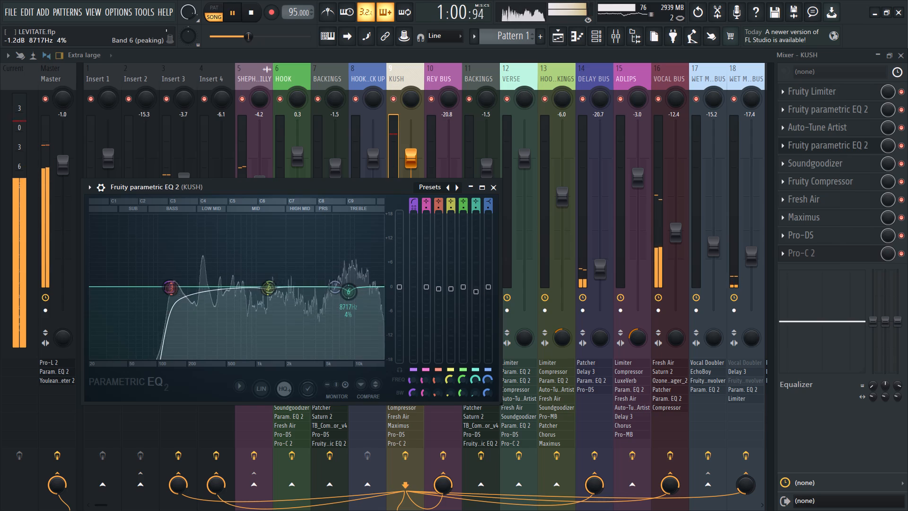
Reset band 3 of the KUSH EQ, set it to a -1.2 dB cut at 2549 Hz with 4% bandwidth, and close the plugin.
right_click(173, 293)
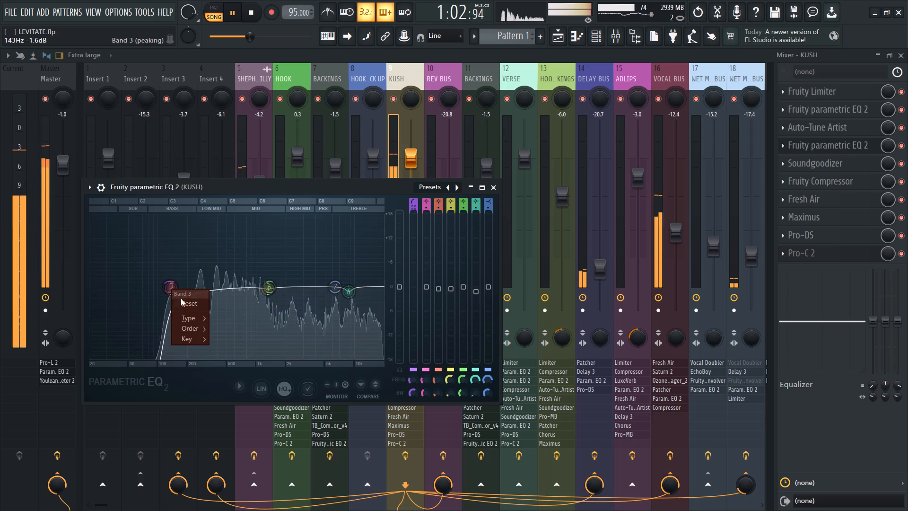
left_click(182, 302)
left_click_drag(203, 290, 311, 43)
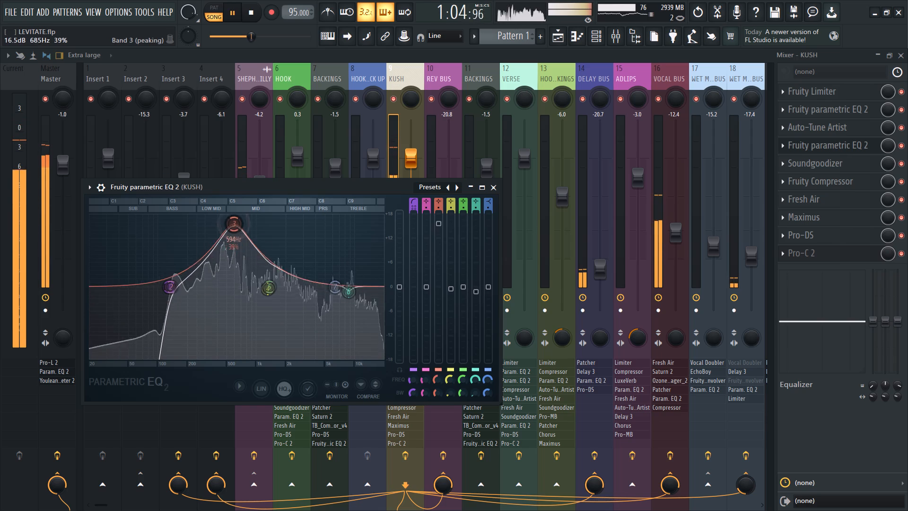
left_click_drag(311, 43, 374, 485)
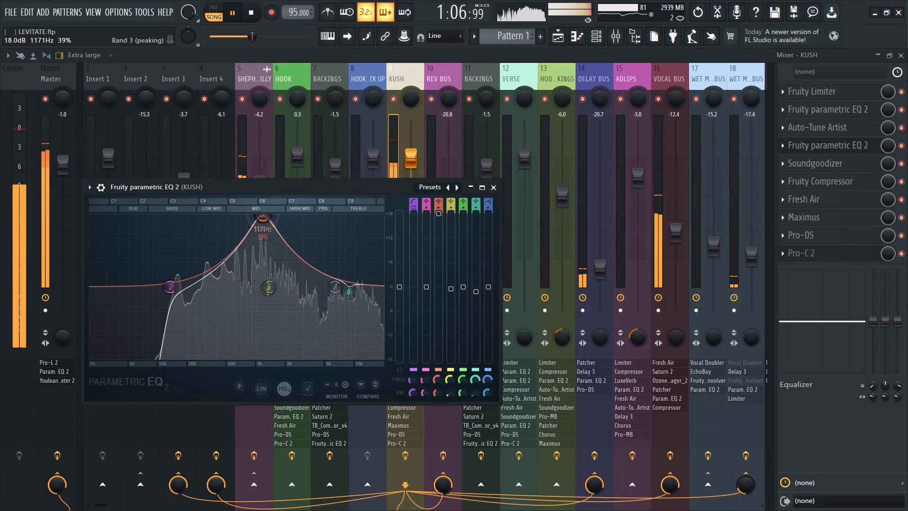
left_click_drag(374, 485, 434, 475)
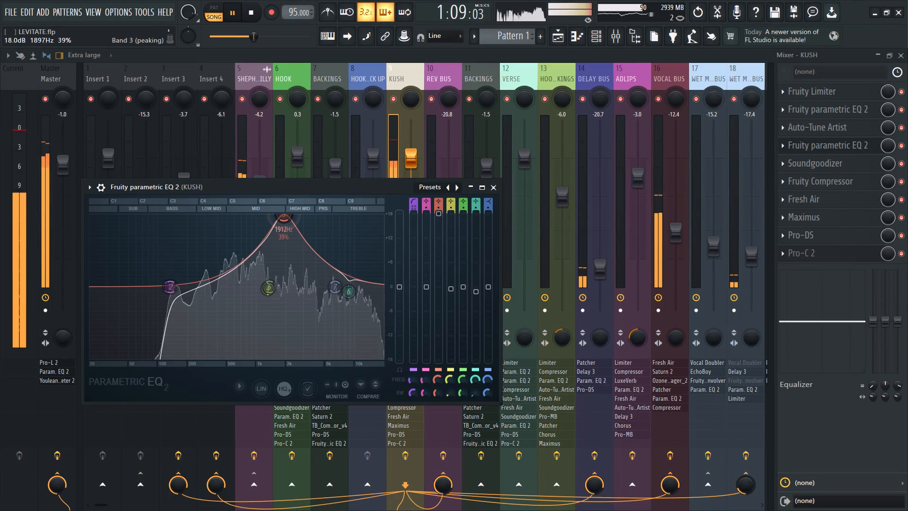
left_click_drag(434, 475, 470, 472)
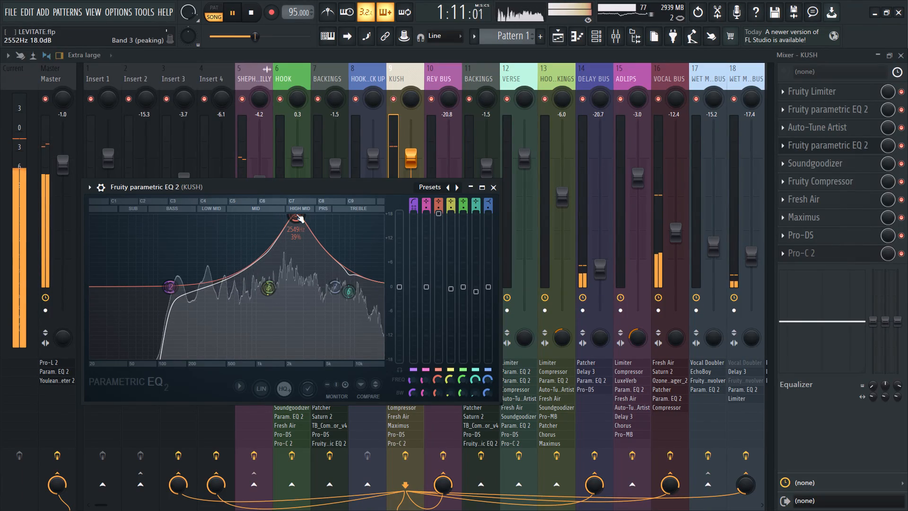
scroll(296, 214, "down", 7)
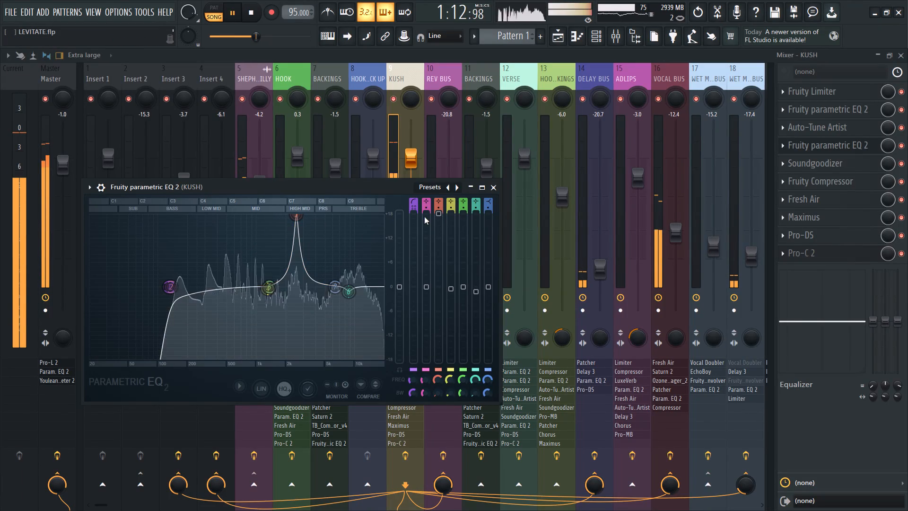
left_click_drag(434, 219, 431, 30)
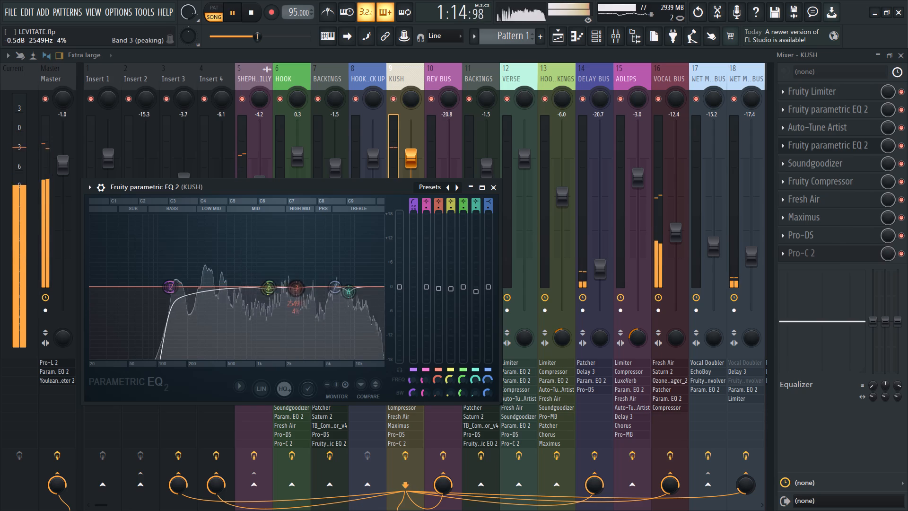
left_click_drag(431, 30, 432, 41)
left_click(434, 291)
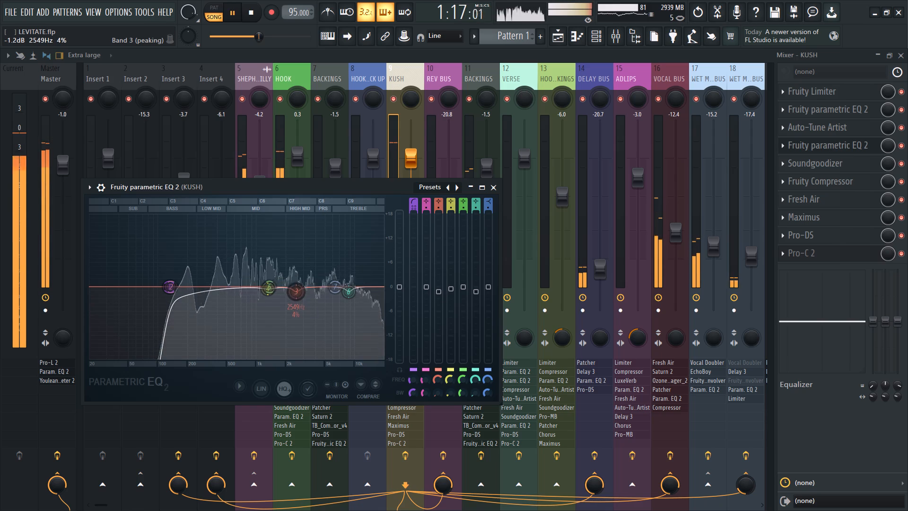
left_click(399, 71)
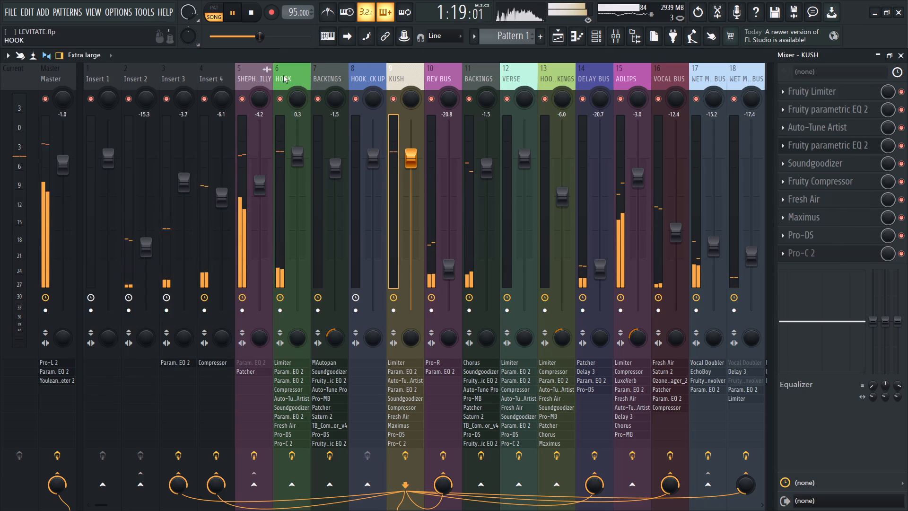
Check the HOOK and KUSH tracks' levels and send routing during playback.
left_click(279, 76)
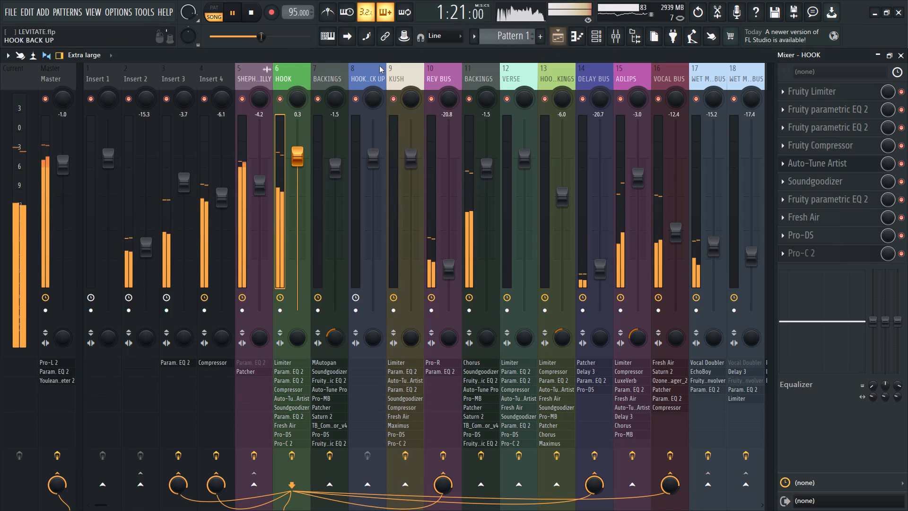
left_click(406, 79)
scroll(402, 79, "down", 2)
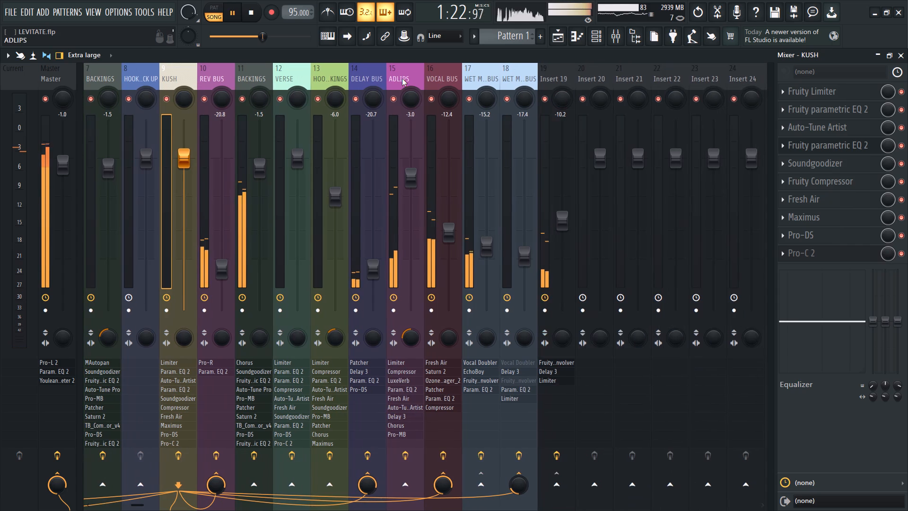
Move the playback start to bar 30 in the playlist and audition the KUSH track from there in the mixer.
key("space")
key("space")
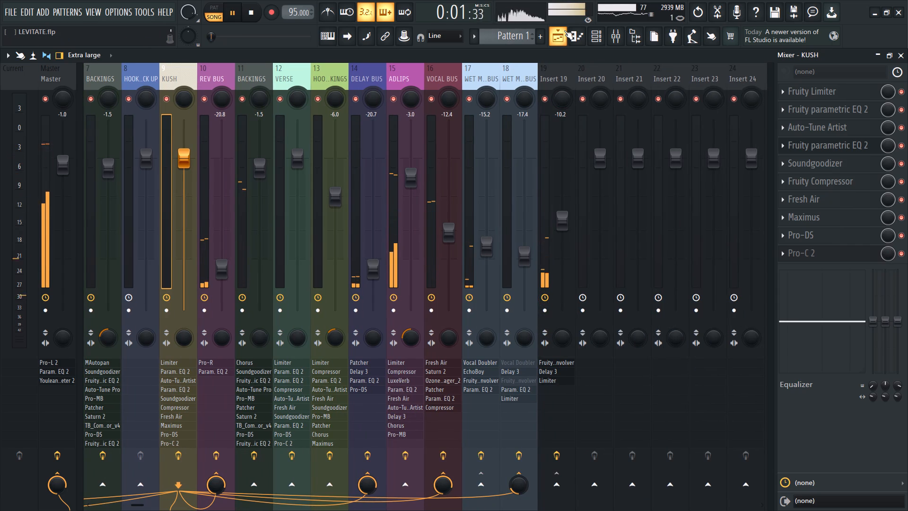
left_click(564, 31)
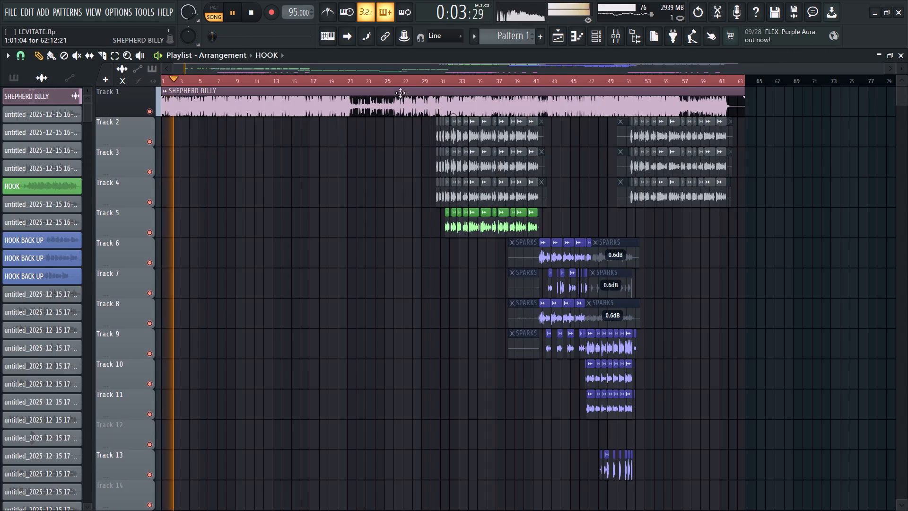
left_click(392, 81)
scroll(462, 387, "down", 13)
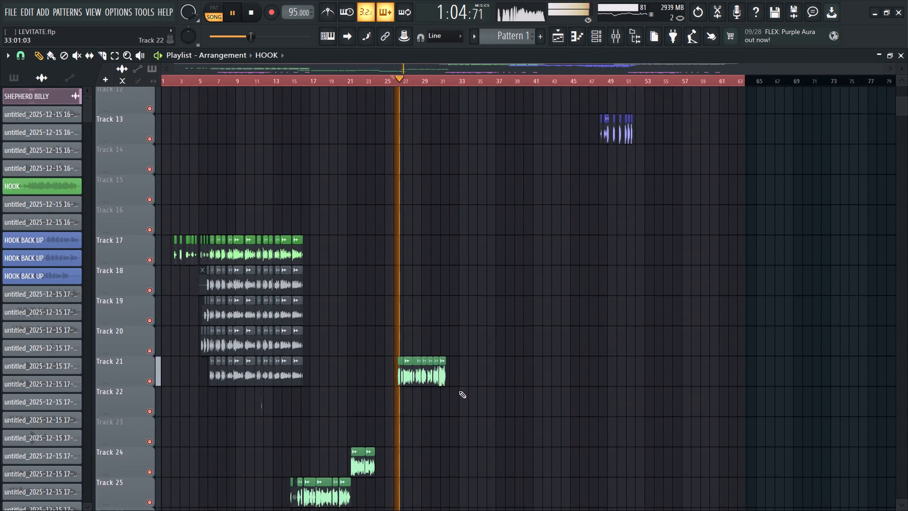
scroll(459, 391, "down", 2)
left_click(432, 79)
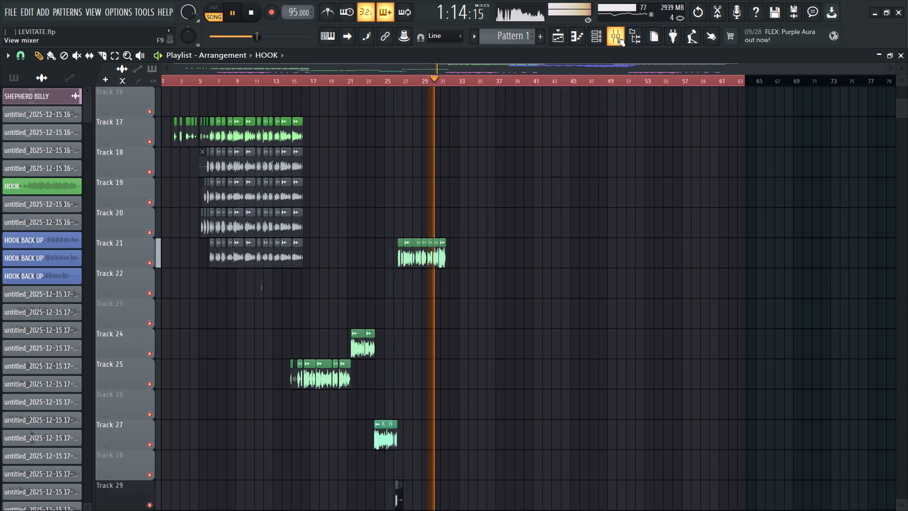
left_click(617, 37)
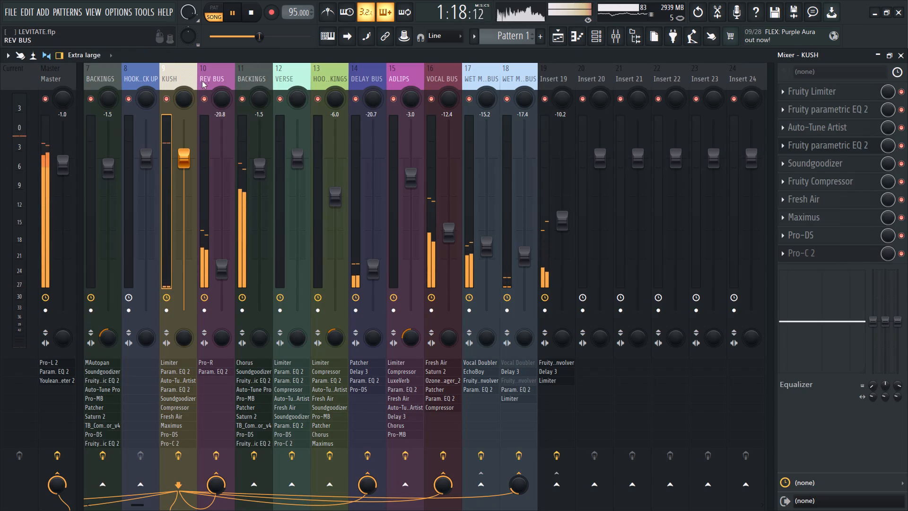
left_click(168, 75)
key("space")
key("space")
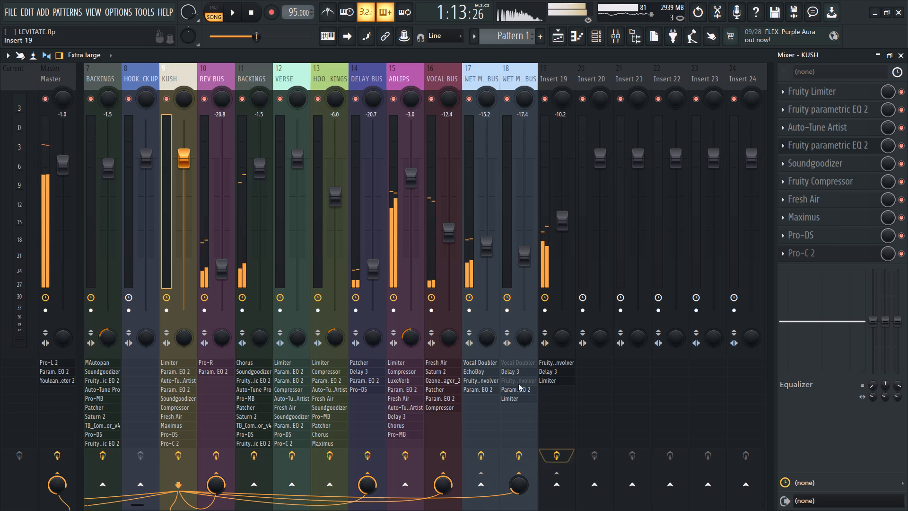
Copy the Fruity Delay 3 plugin from Insert 19 to the empty Insert 20 track.
left_click(556, 78)
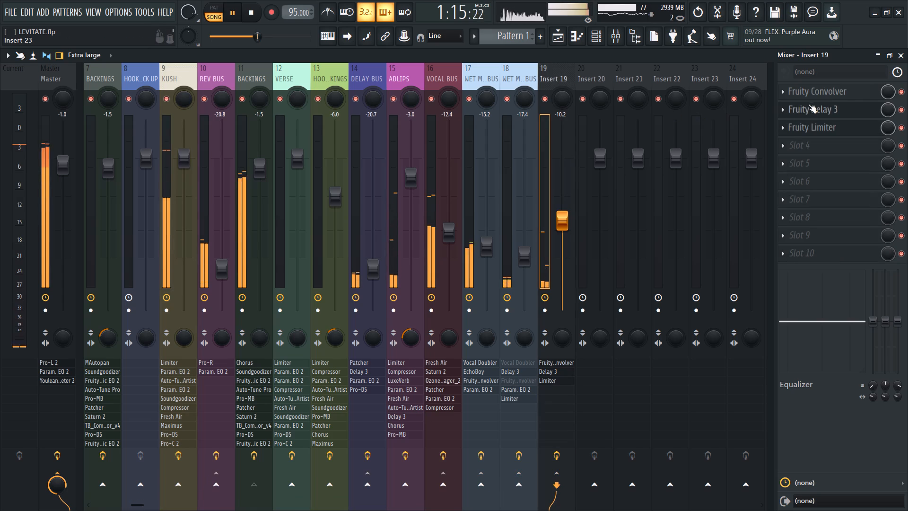
left_click(782, 111)
left_click_drag(788, 170, 783, 169)
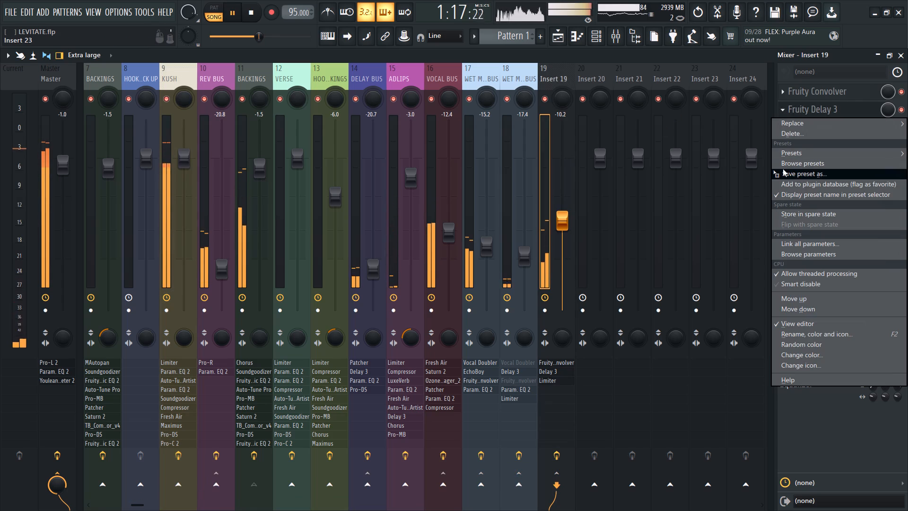
left_click_drag(783, 169, 595, 80)
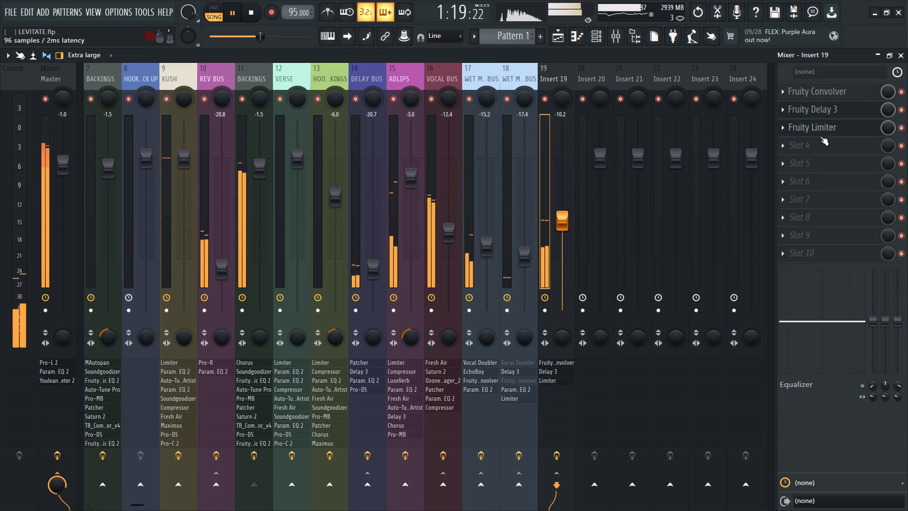
left_click(787, 110)
left_click_drag(791, 176, 774, 178)
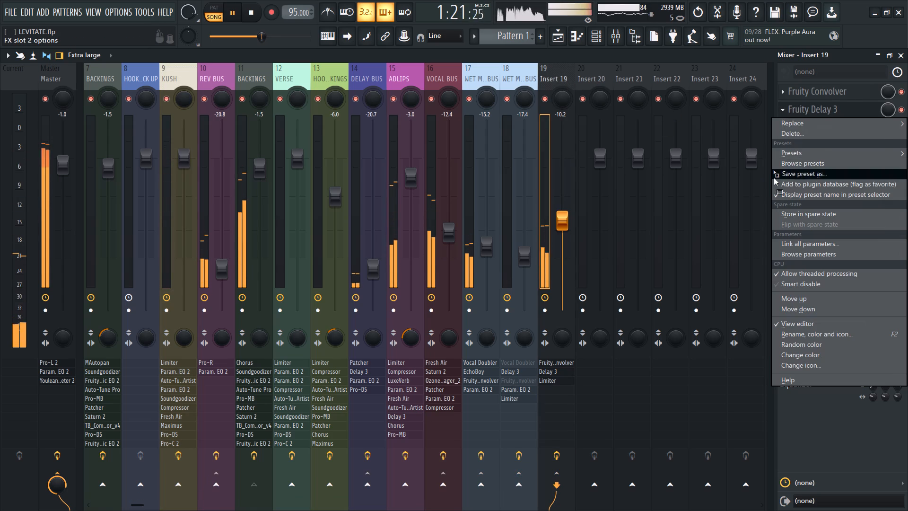
left_click_drag(774, 178, 591, 73)
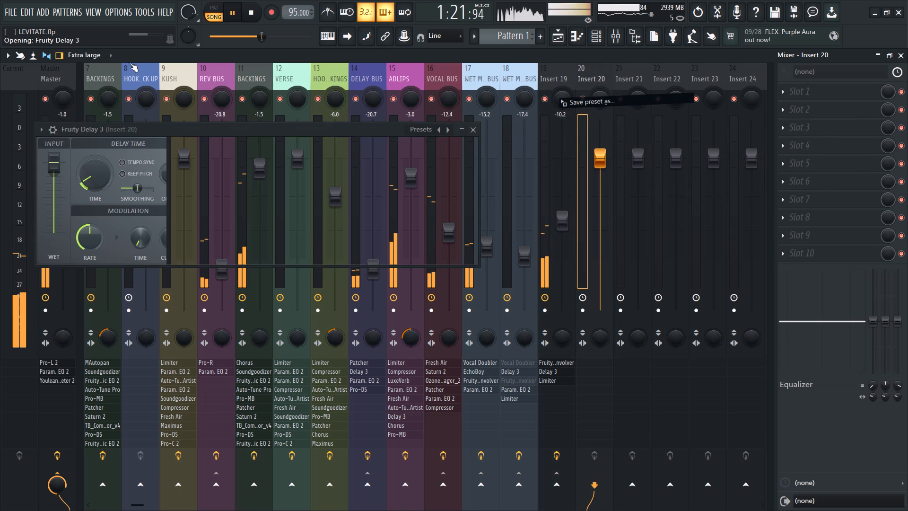
Add a send from the KUSH track to Insert 20 and replay the section from bar 30.
left_click(170, 71)
key("space")
key("space")
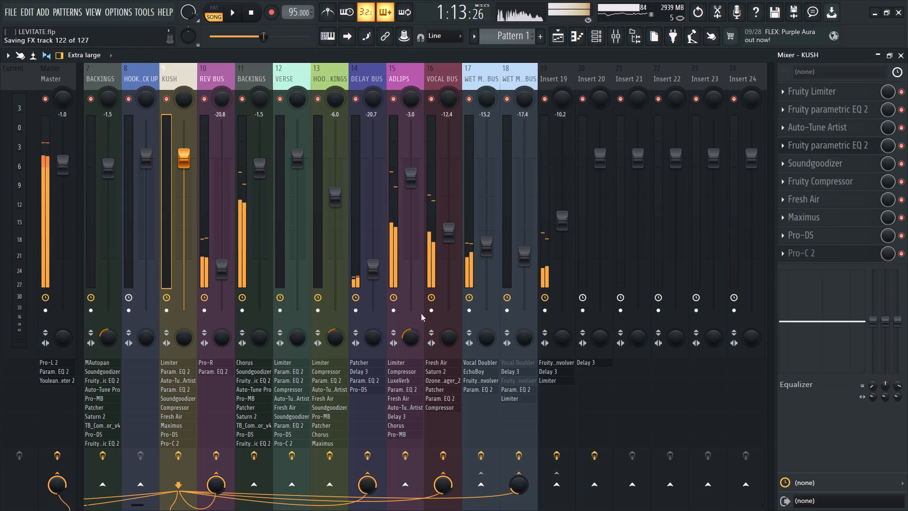
right_click(588, 487)
left_click(622, 463)
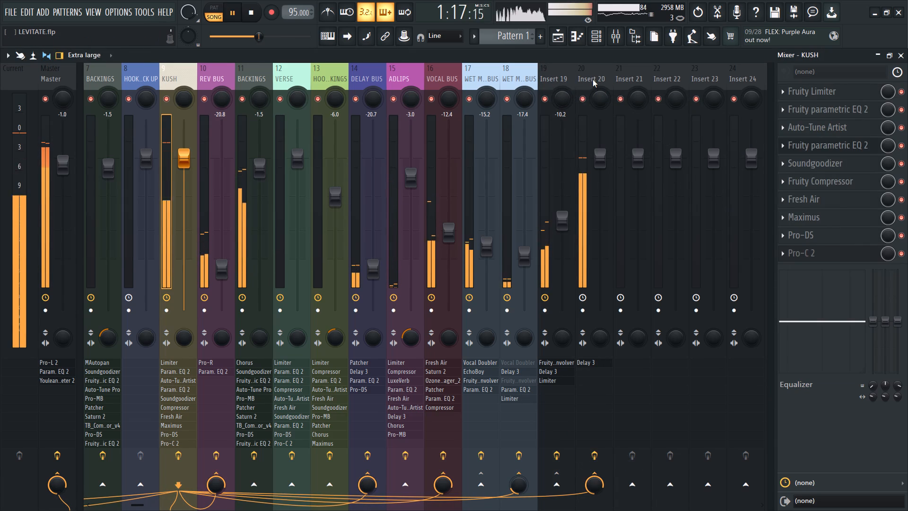
key("space")
key("space")
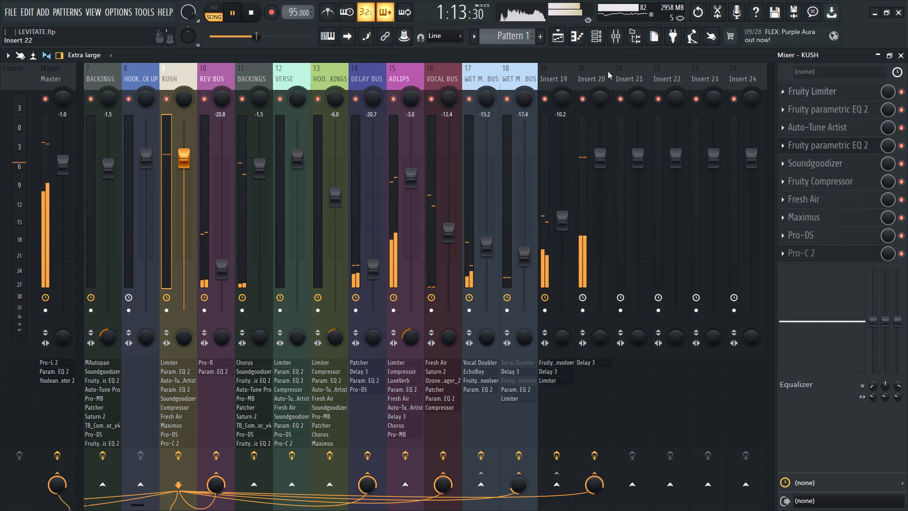
Set the tempo-synced delay time of Insert 20's Fruity Delay 3 to 3:0 while auditioning from bar 30.
left_click(590, 79)
left_click(839, 97)
left_click(839, 97)
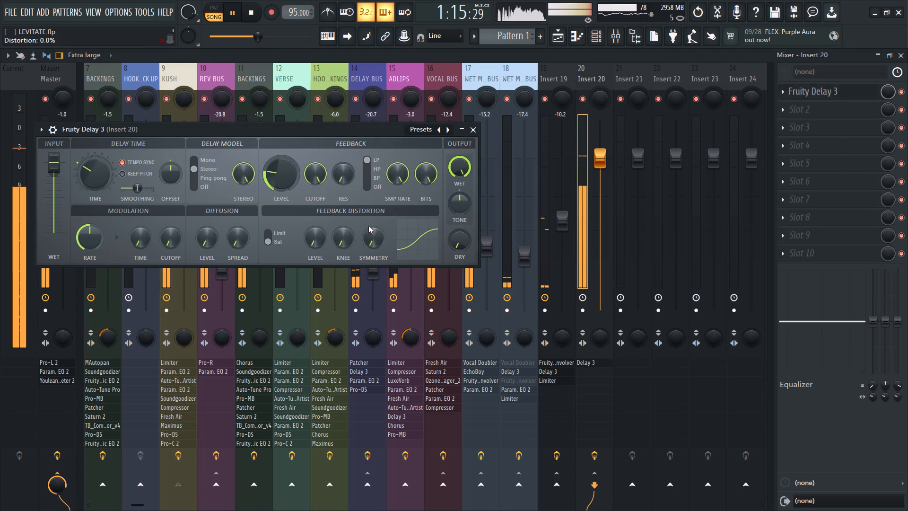
left_click_drag(85, 172, 86, 191)
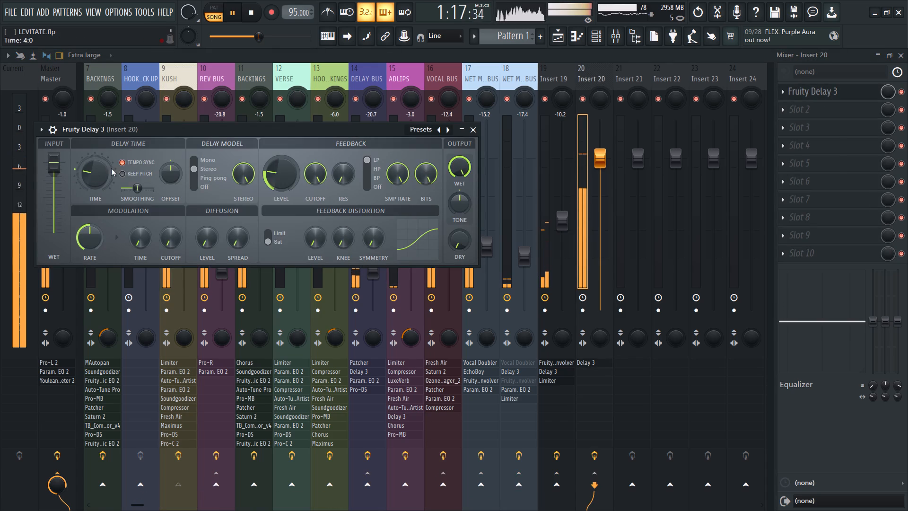
key("space")
key("space")
left_click_drag(99, 176, 98, 187)
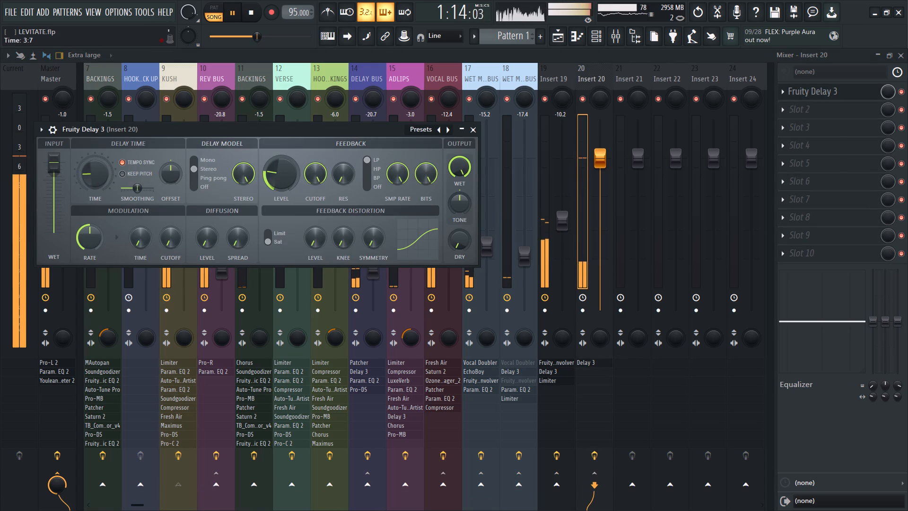
left_click_drag(98, 187, 97, 193)
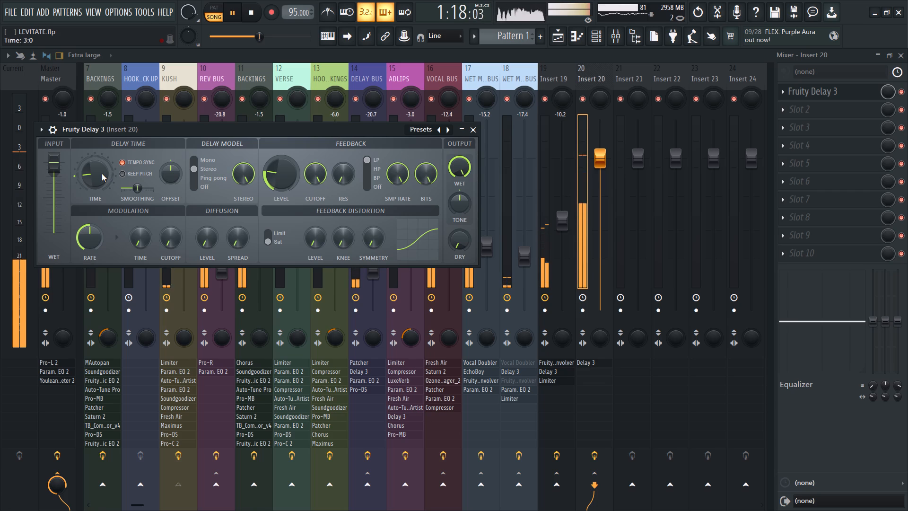
key("space")
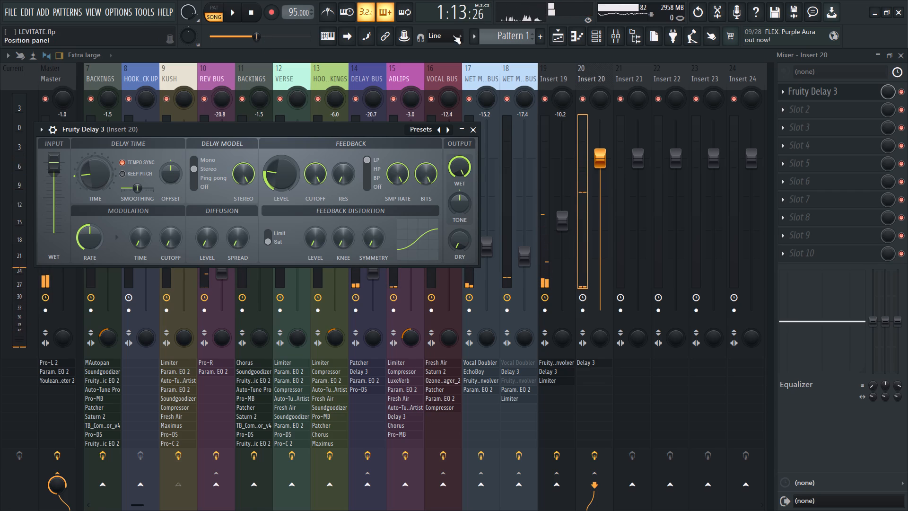
left_click(256, 41)
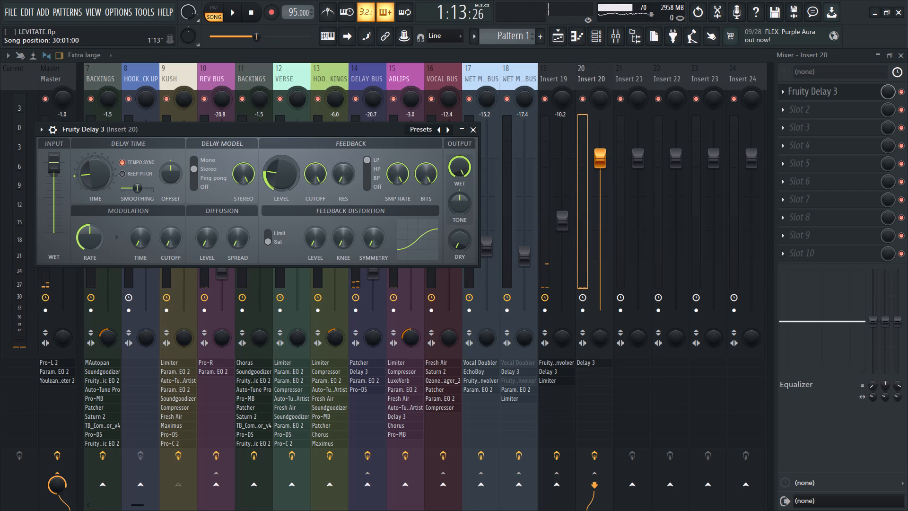
key("space")
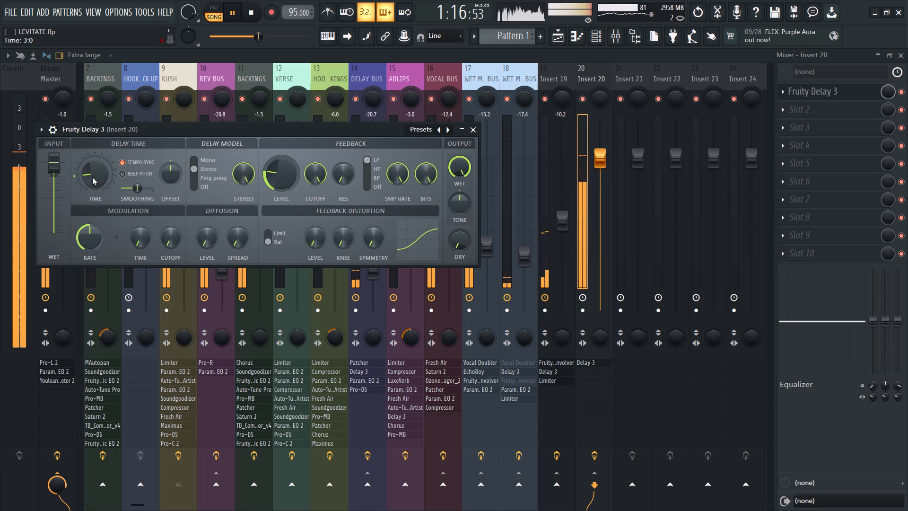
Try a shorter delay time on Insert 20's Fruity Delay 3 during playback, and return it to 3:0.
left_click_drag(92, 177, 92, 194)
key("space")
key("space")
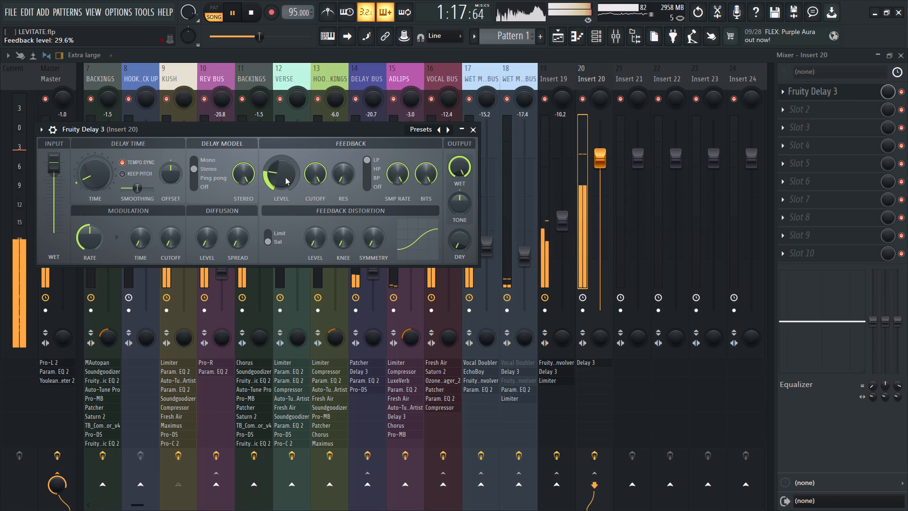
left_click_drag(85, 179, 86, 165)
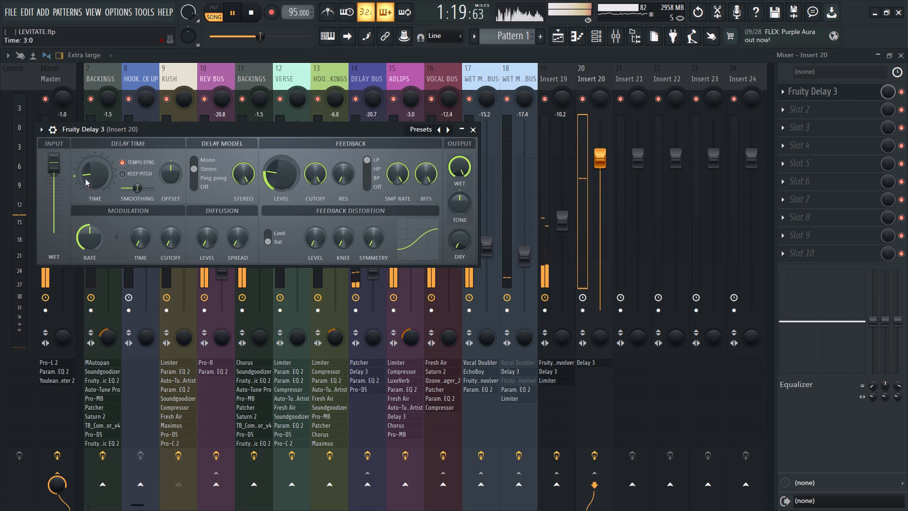
Replay the section from bar 30 and raise the feedback level of Insert 20's Fruity Delay 3.
key("space")
key("space")
left_click_drag(286, 183, 290, 139)
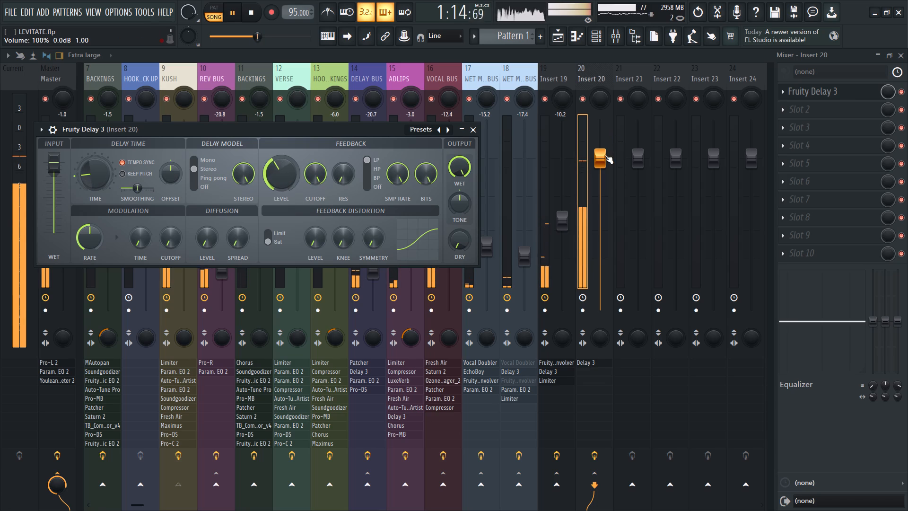
Lower Insert 20's volume to -4.7 dB and create an automation clip for it.
left_click_drag(601, 158, 599, 219)
right_click(601, 189)
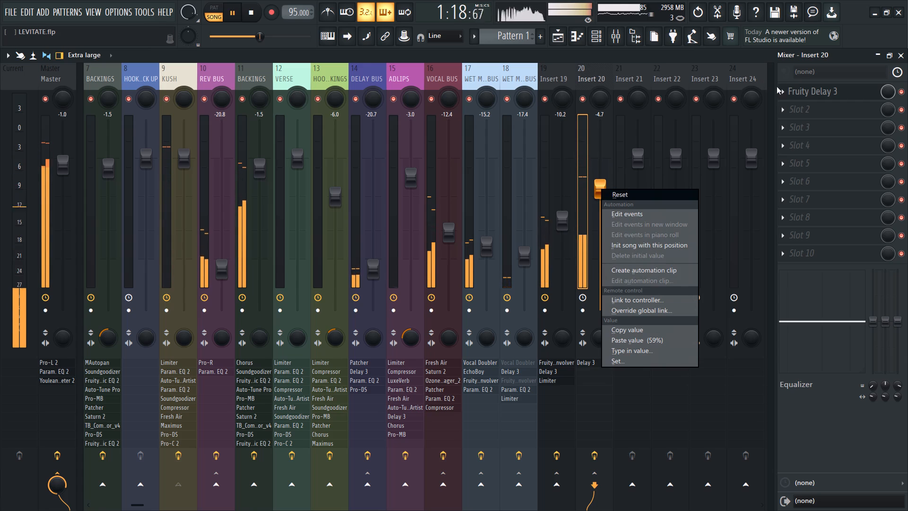
left_click(677, 275)
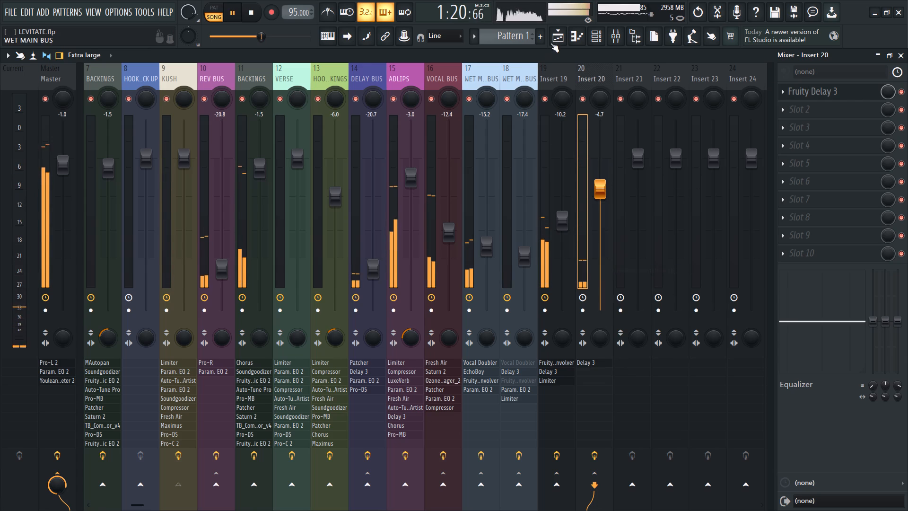
In the Insert 20 volume automation clip, set the start point to 0% and add a 0% point at bar 30.
left_click(555, 36)
scroll(213, 147, "up", 3)
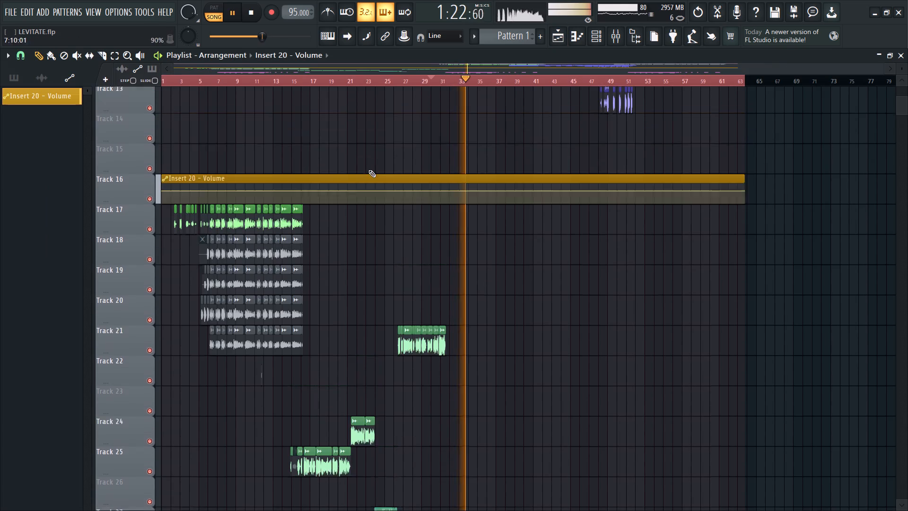
scroll(398, 194, "up", 2)
left_click_drag(163, 266, 162, 290)
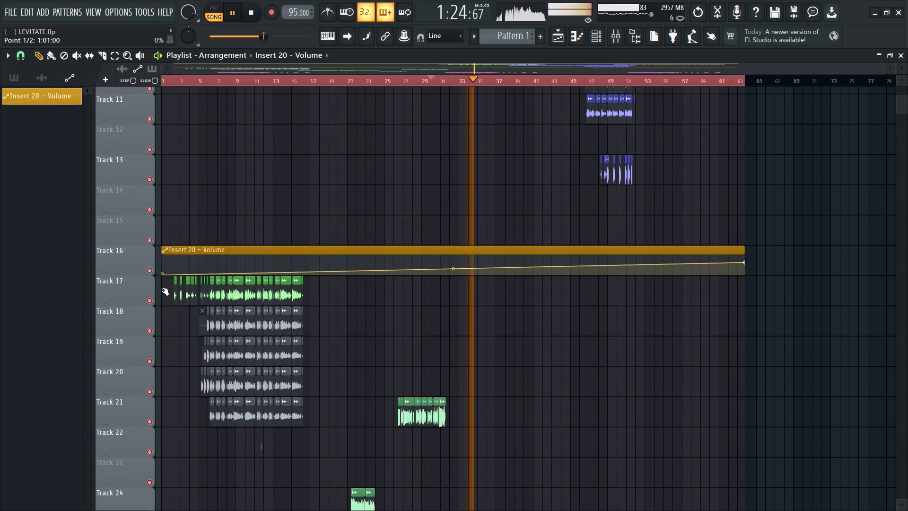
left_click_drag(162, 290, 163, 290)
key("space")
key("space")
right_click(428, 271)
left_click_drag(428, 272, 430, 283)
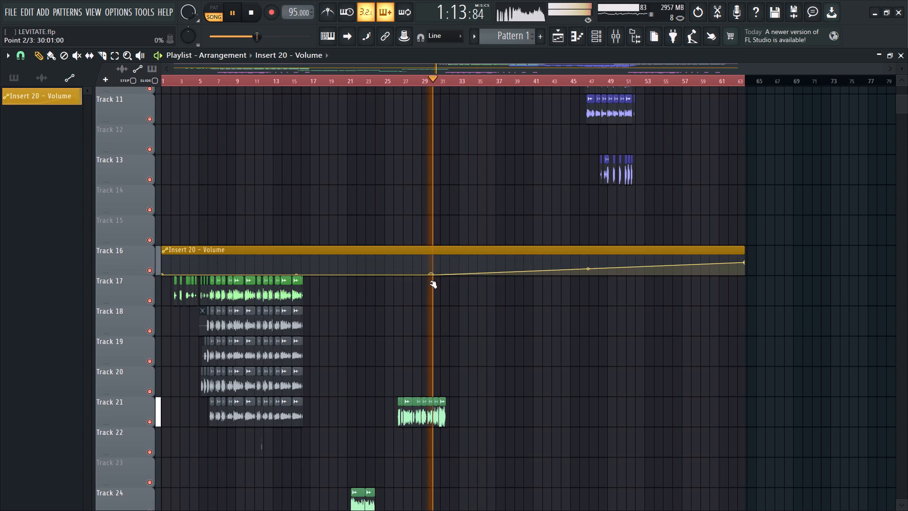
left_click_drag(430, 283, 430, 284)
Add an automation point at bar 32, raise its level, and adjust the tension of the curve leading up from bar 30.
scroll(454, 277, "up", 4, "ctrl")
right_click(444, 274)
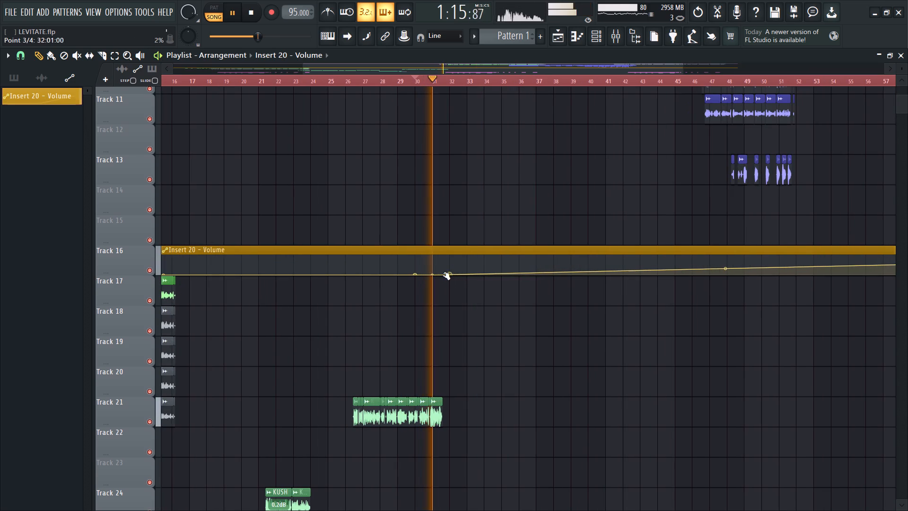
left_click(444, 274)
left_click_drag(448, 275, 449, 264)
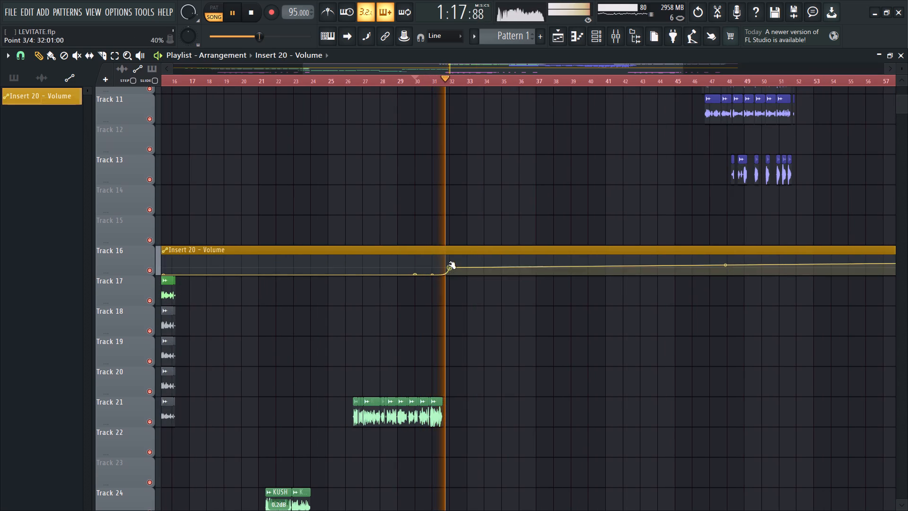
left_click_drag(449, 264, 448, 258)
key("space")
key("space")
left_click_drag(433, 274, 396, 173)
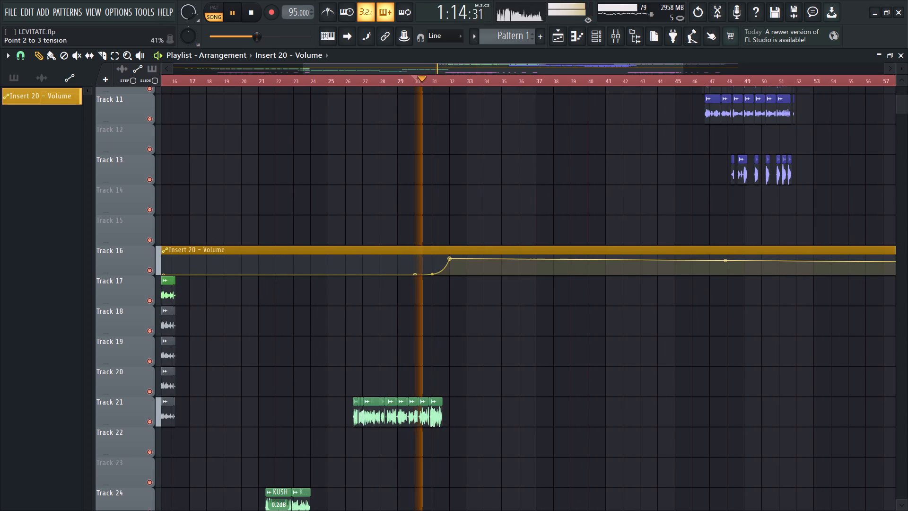
left_click_drag(396, 173, 396, 172)
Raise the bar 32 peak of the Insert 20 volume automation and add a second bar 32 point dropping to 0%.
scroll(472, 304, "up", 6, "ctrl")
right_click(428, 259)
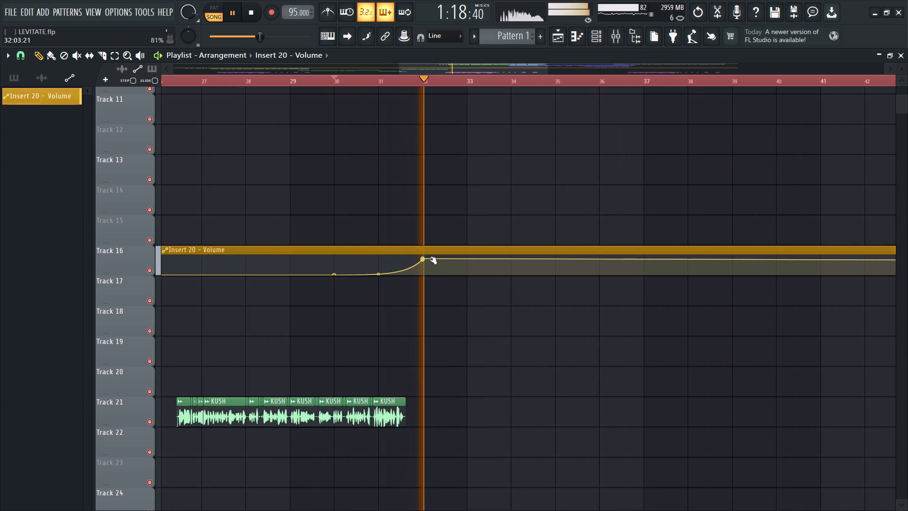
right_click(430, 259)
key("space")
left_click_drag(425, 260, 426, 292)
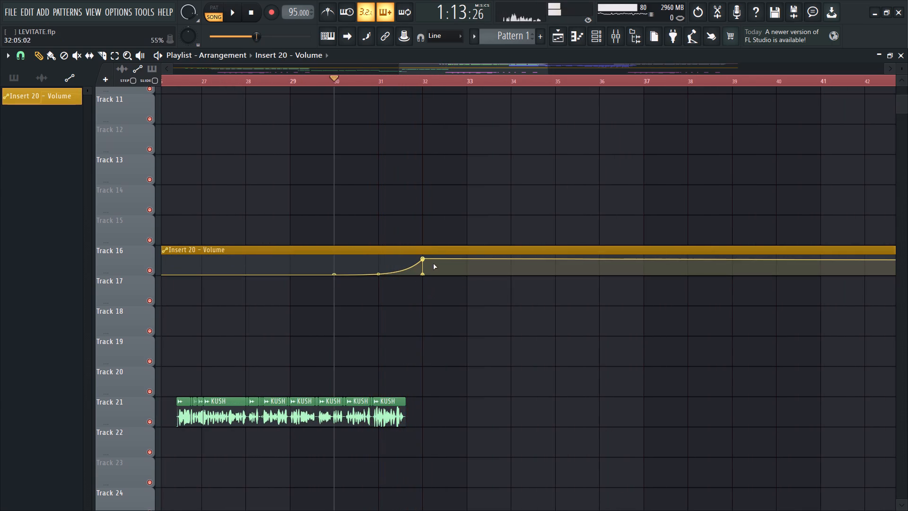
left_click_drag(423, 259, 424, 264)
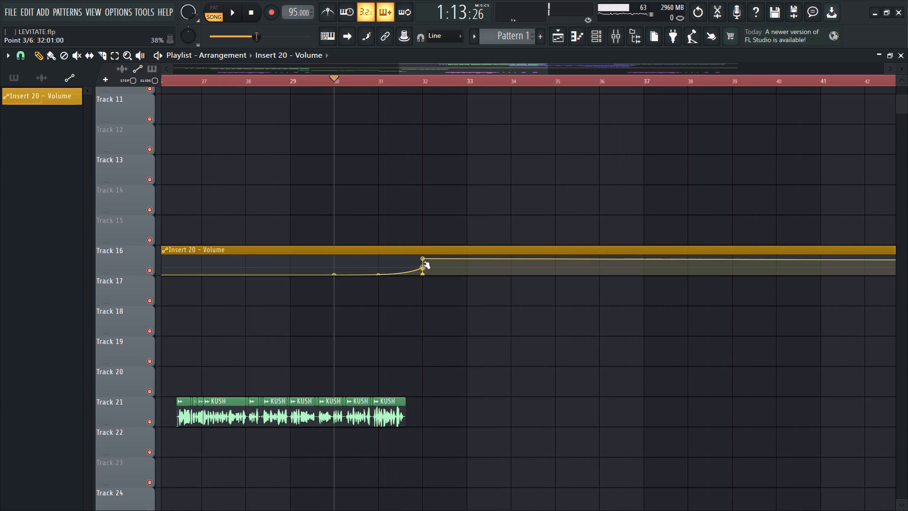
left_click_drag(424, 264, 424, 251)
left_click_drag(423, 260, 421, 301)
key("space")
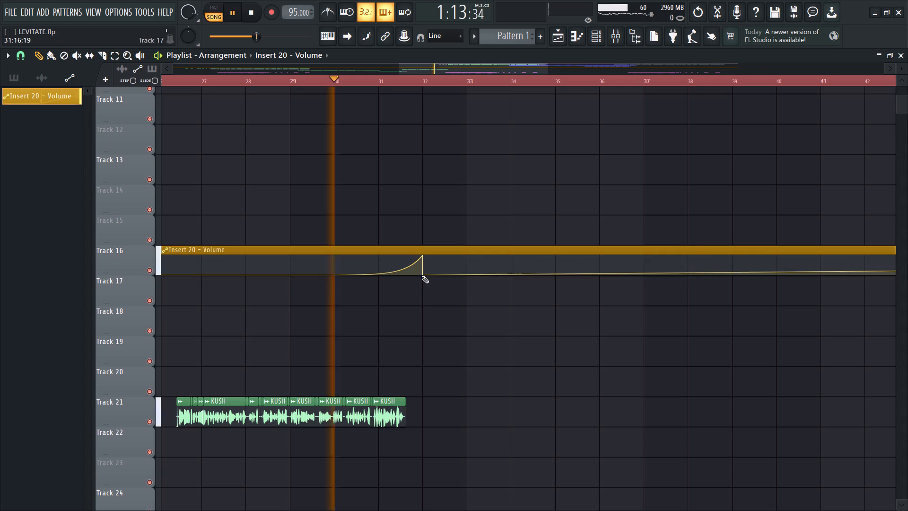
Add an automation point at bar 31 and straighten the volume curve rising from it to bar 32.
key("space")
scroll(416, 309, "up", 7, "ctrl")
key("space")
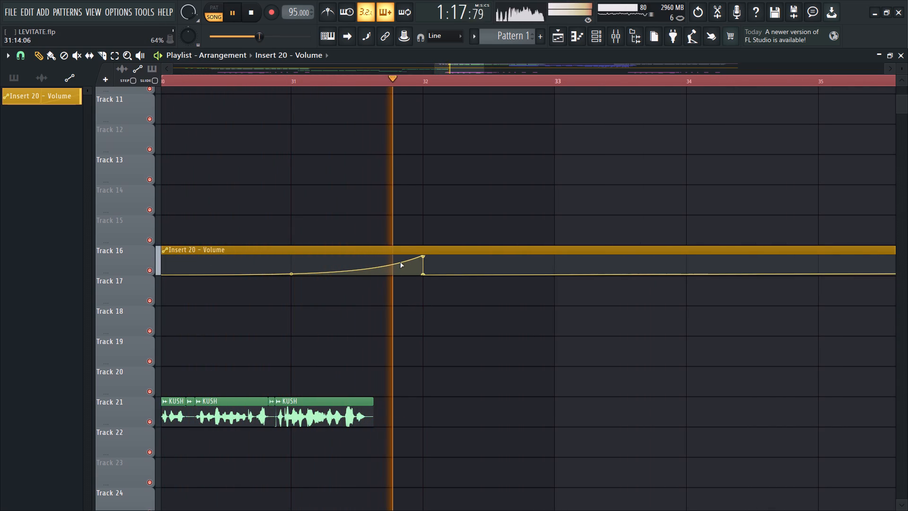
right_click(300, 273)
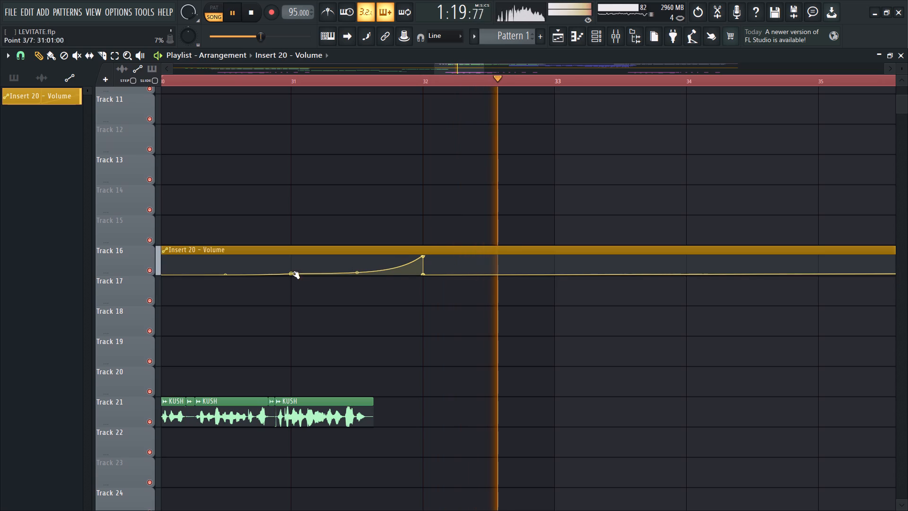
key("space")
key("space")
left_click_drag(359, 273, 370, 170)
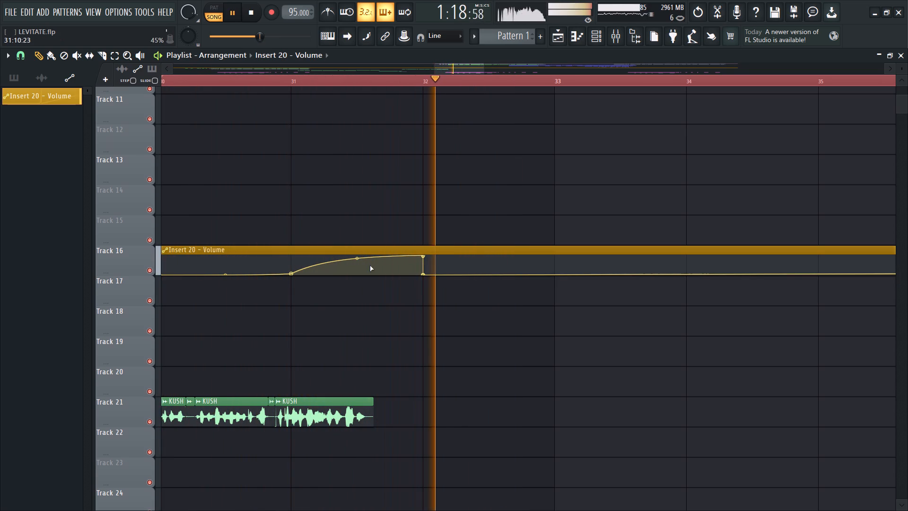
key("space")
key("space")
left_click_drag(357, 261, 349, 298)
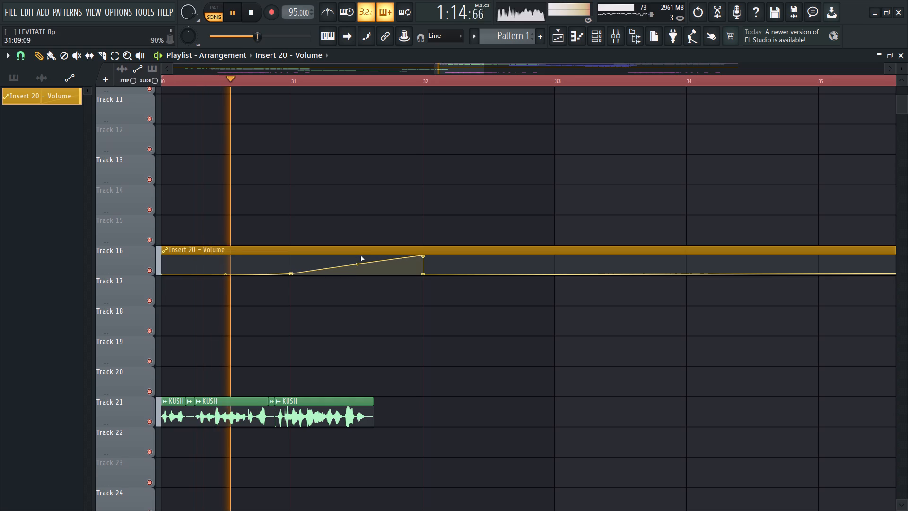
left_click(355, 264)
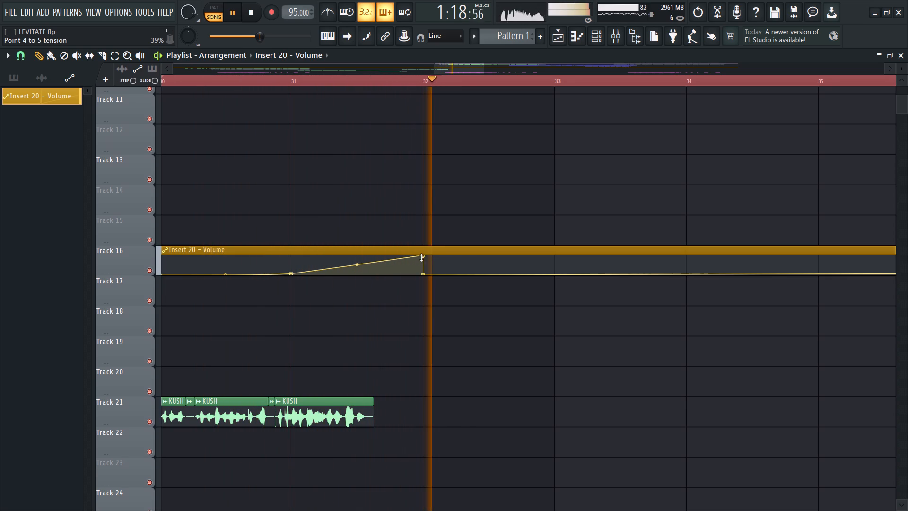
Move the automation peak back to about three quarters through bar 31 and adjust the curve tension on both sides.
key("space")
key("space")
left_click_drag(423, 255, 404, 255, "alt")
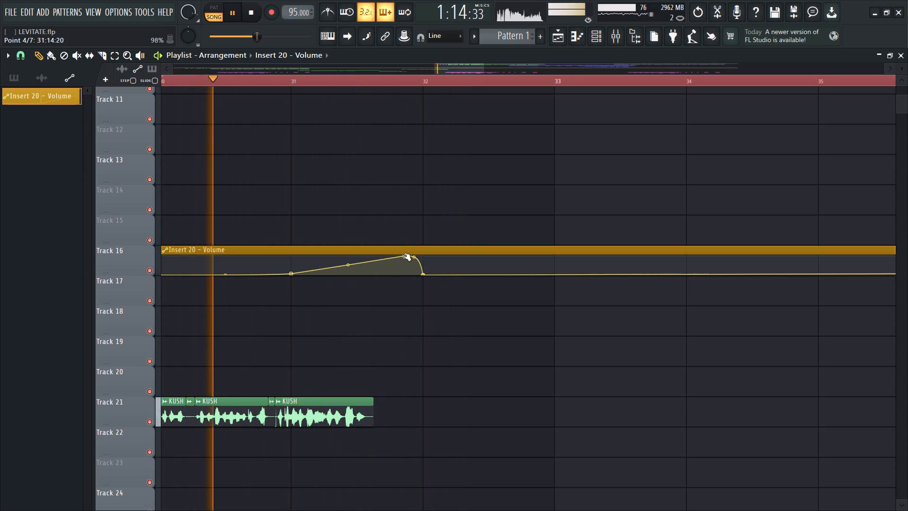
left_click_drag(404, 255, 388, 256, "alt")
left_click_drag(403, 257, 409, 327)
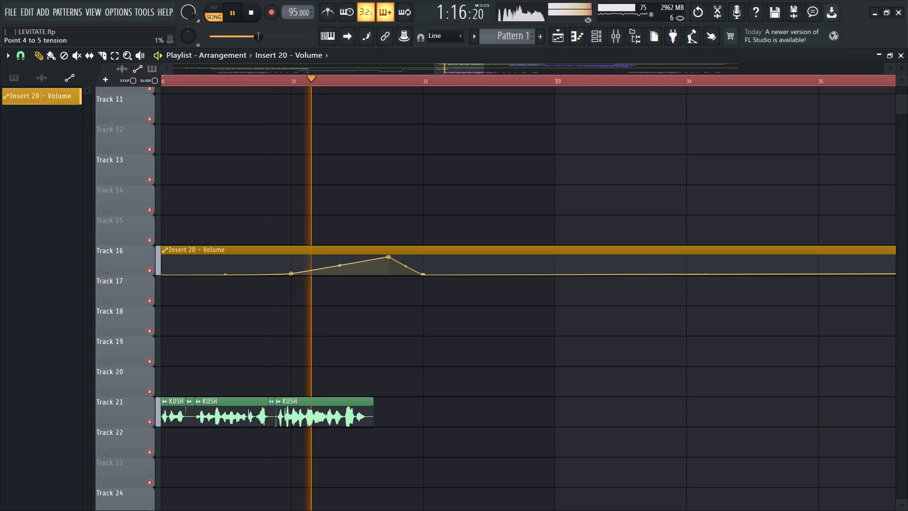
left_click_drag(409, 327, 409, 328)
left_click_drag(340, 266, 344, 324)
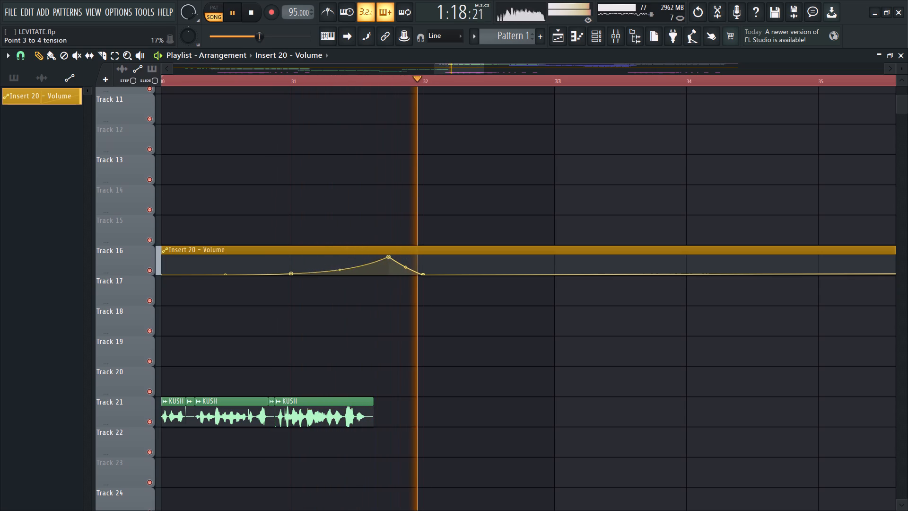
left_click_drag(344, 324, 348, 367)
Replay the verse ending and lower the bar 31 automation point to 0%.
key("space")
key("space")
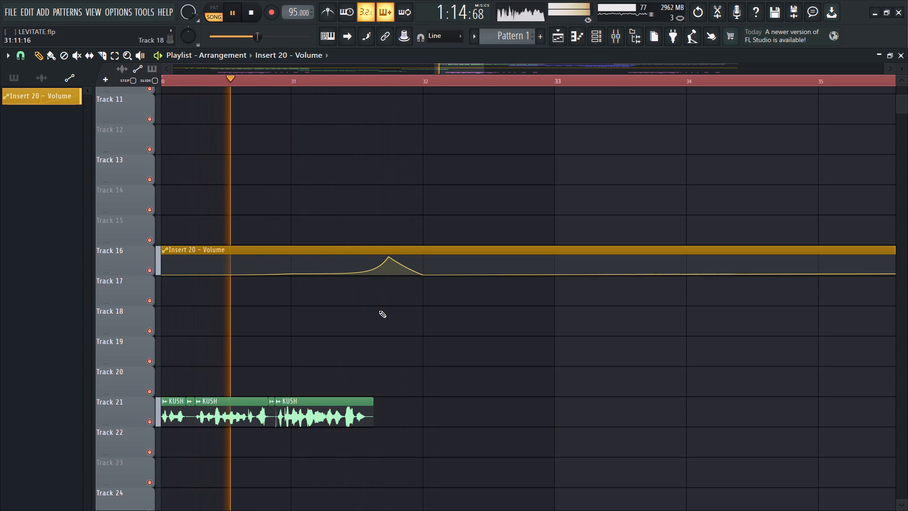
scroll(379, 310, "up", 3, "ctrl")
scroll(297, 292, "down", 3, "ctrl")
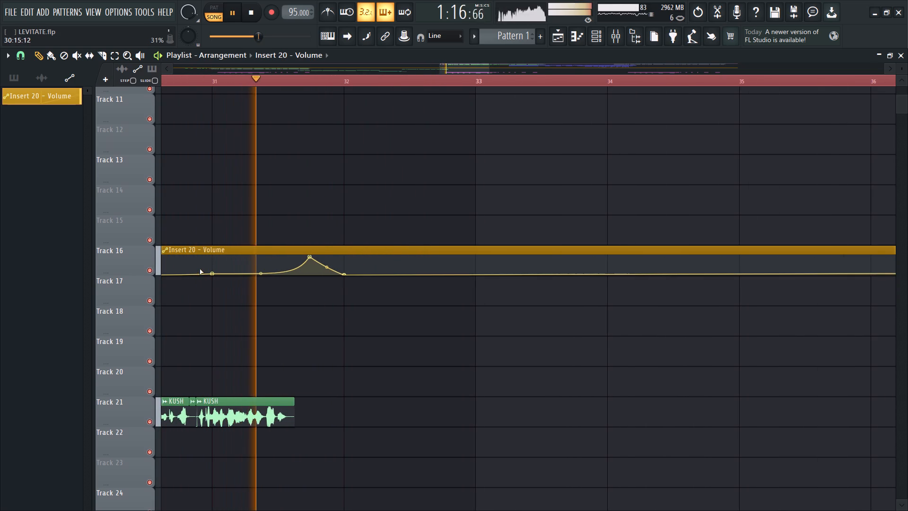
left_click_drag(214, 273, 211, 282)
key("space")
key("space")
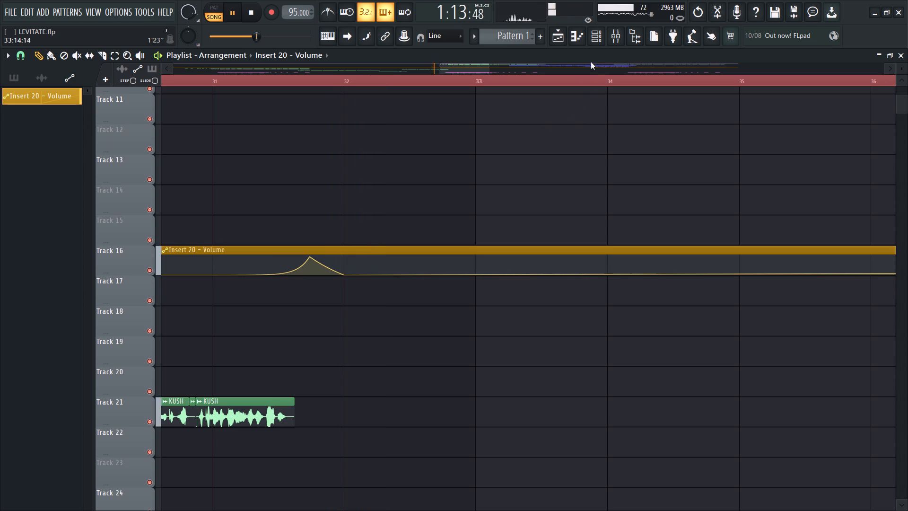
Lower the delay time of Insert 20's Fruity Delay 3 and replay from bar 30.
left_click(612, 28)
double_click(815, 90)
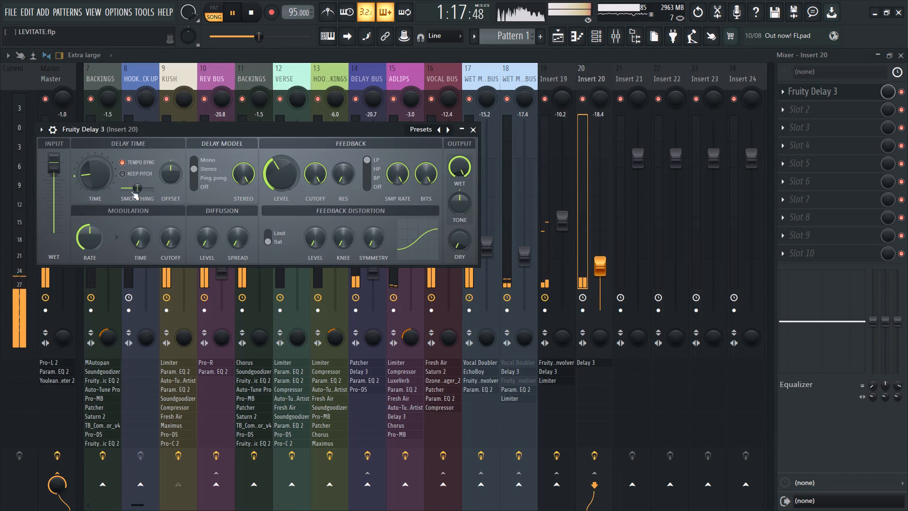
left_click_drag(92, 175, 90, 202)
key("space")
key("space")
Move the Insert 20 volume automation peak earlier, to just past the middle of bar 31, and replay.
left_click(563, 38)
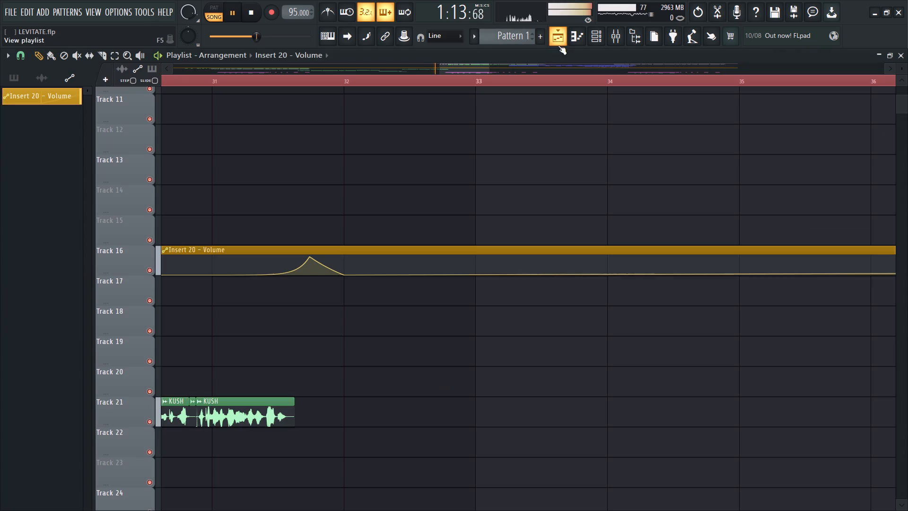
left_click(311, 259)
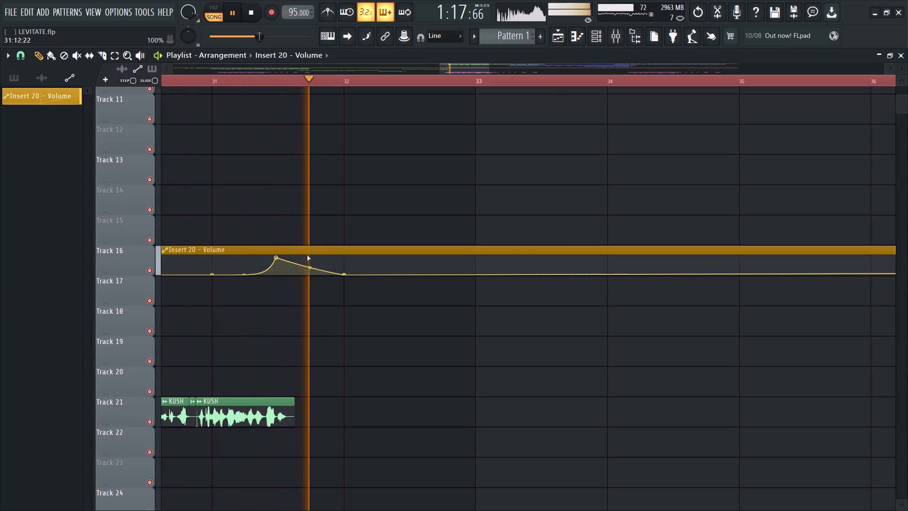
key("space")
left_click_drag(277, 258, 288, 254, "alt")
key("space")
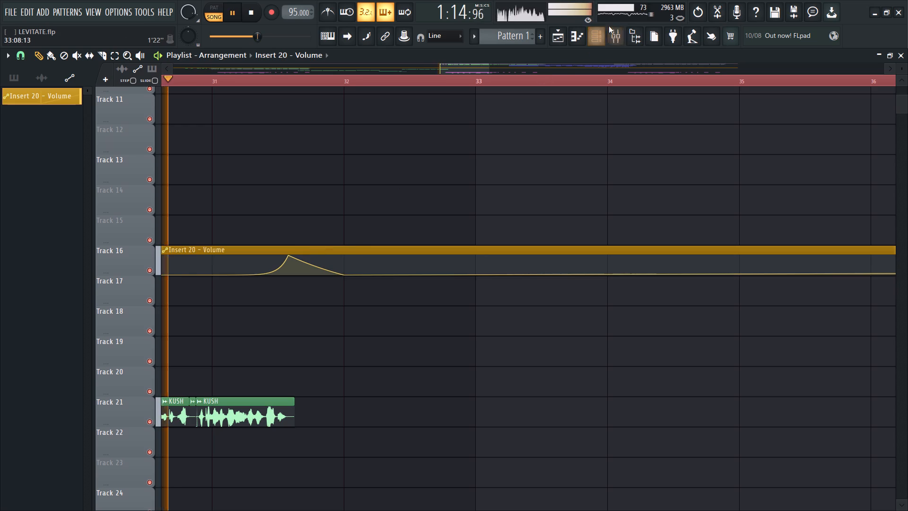
Replay the verse ending while checking Insert 20's level and its delay slot in the mixer.
left_click(620, 39)
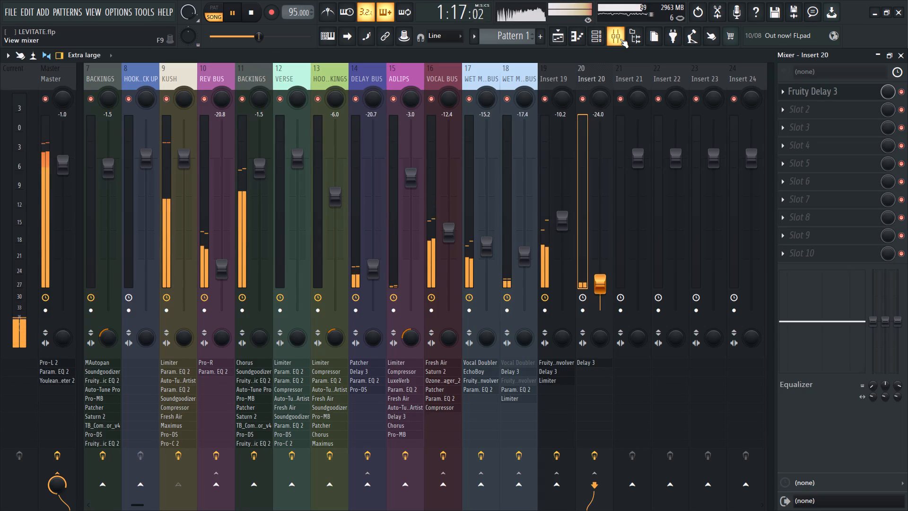
key("space")
key("space")
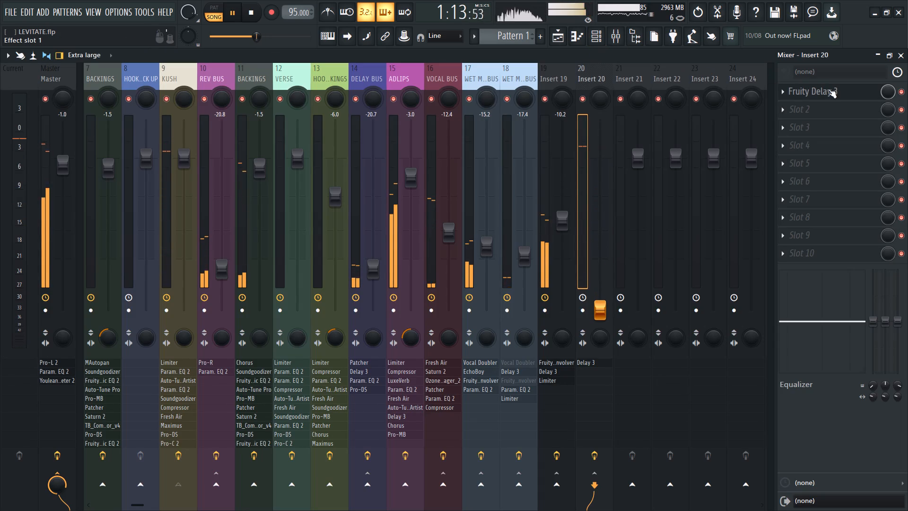
left_click(828, 91)
left_click(803, 96)
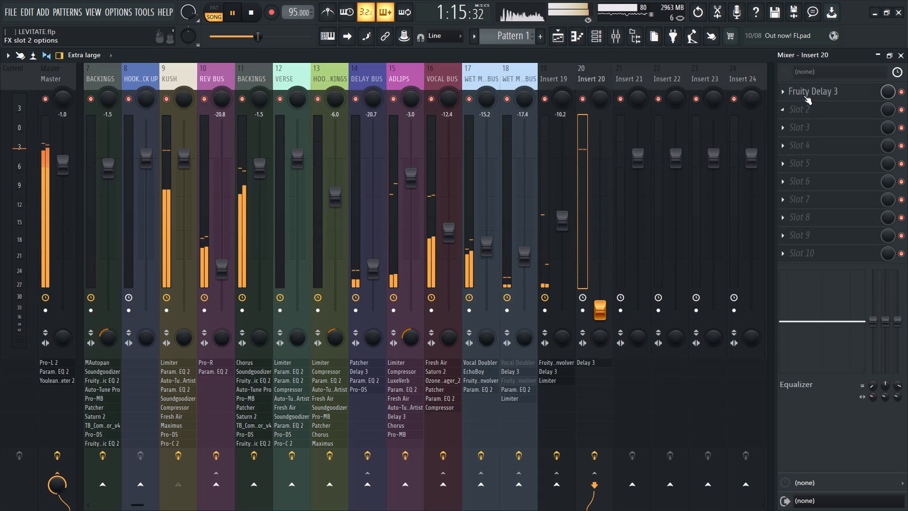
left_click(561, 43)
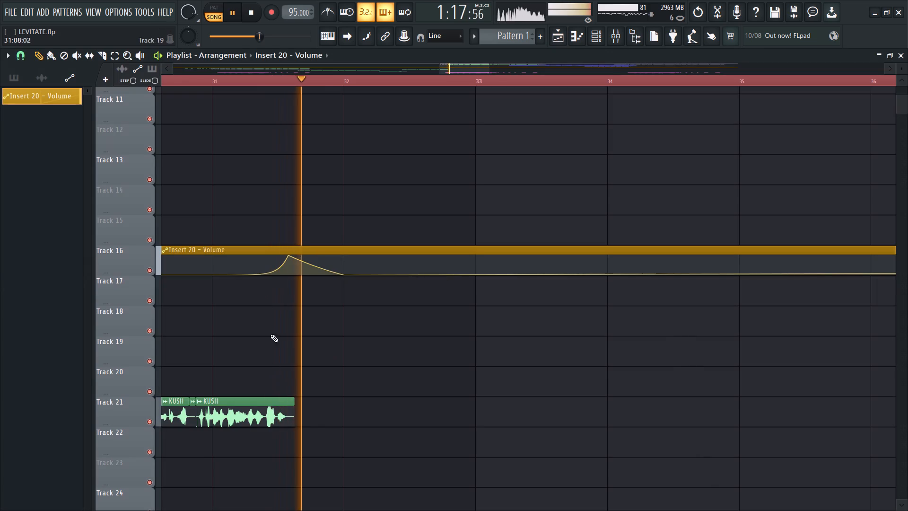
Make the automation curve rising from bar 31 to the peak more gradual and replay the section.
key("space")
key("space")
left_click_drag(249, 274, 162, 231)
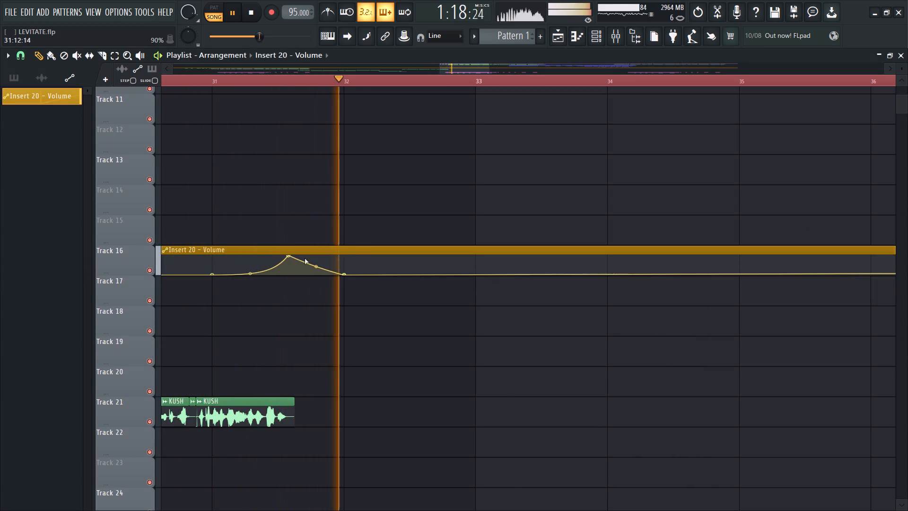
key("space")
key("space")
Delete the Insert 20 volume automation clip from Track 16.
left_click_drag(288, 258, 282, 315)
scroll(279, 356, "down", 4, "ctrl")
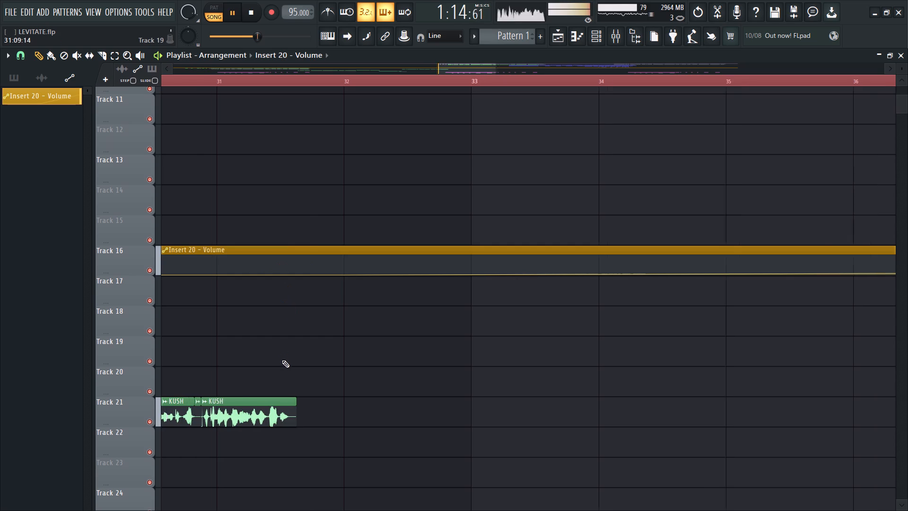
scroll(287, 345, "down", 6, "ctrl")
right_click(289, 253)
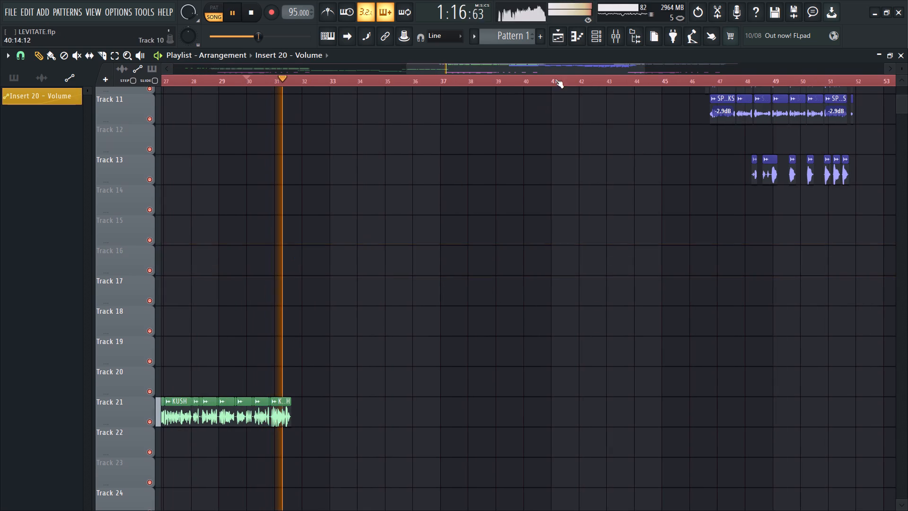
Remove the KUSH channel's send to Insert 20.
left_click(610, 31)
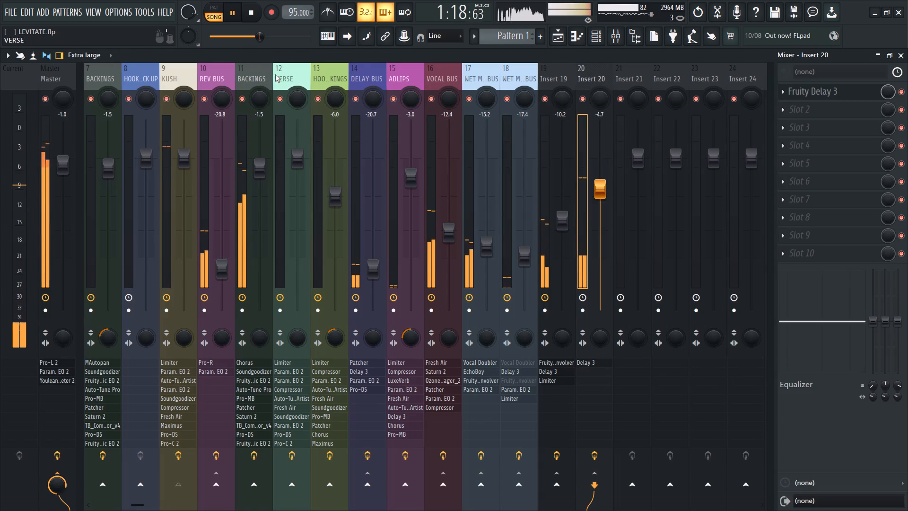
left_click(188, 79)
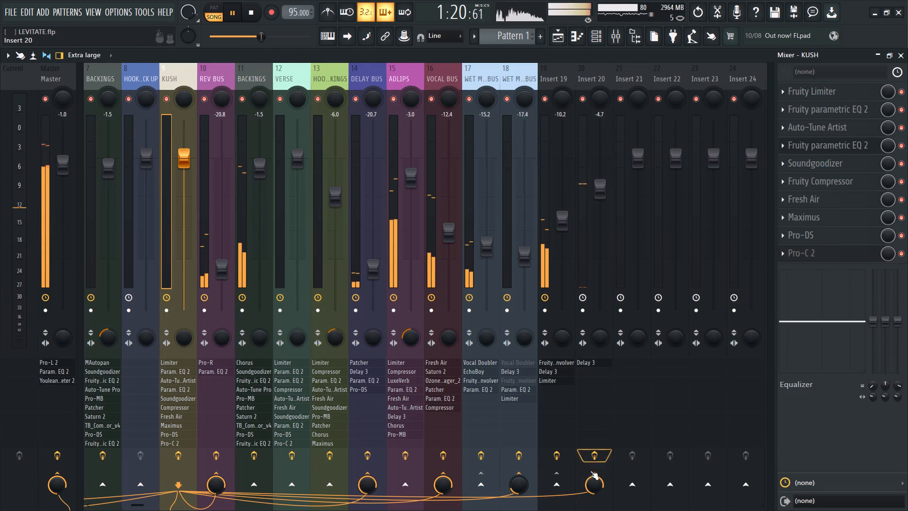
left_click(596, 473)
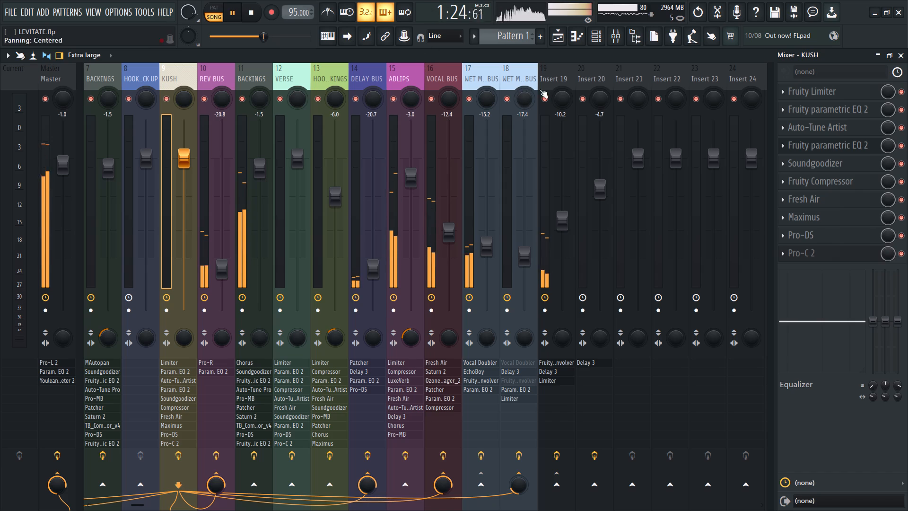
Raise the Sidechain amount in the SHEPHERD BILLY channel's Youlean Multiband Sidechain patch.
left_click(550, 79)
left_click(455, 85)
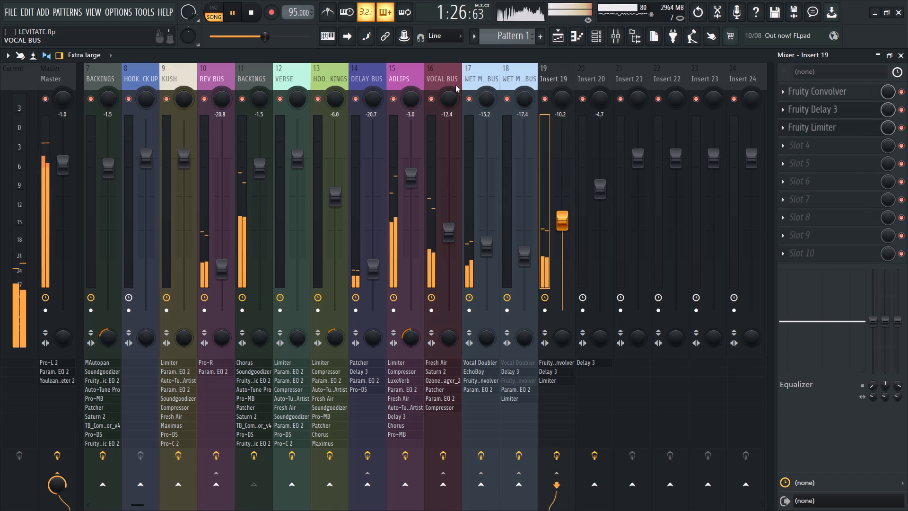
scroll(453, 73, "up", 3)
left_click(236, 77)
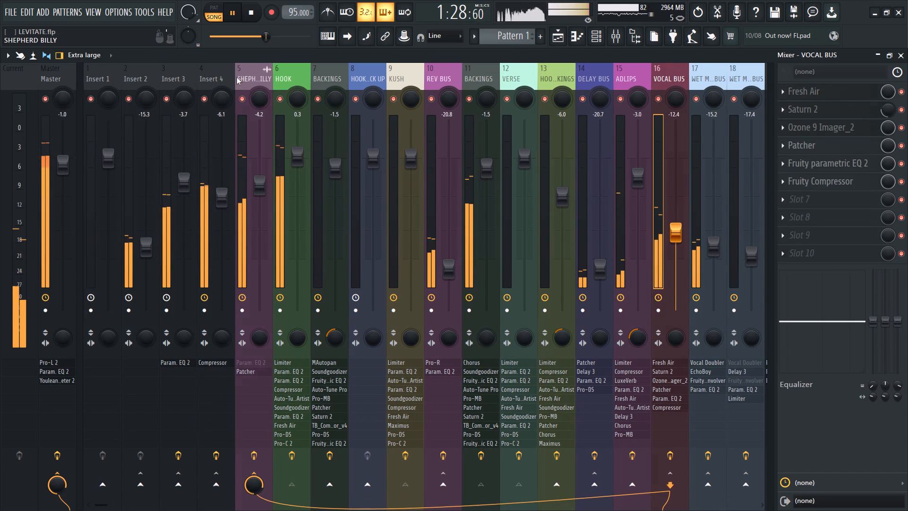
left_click(806, 112)
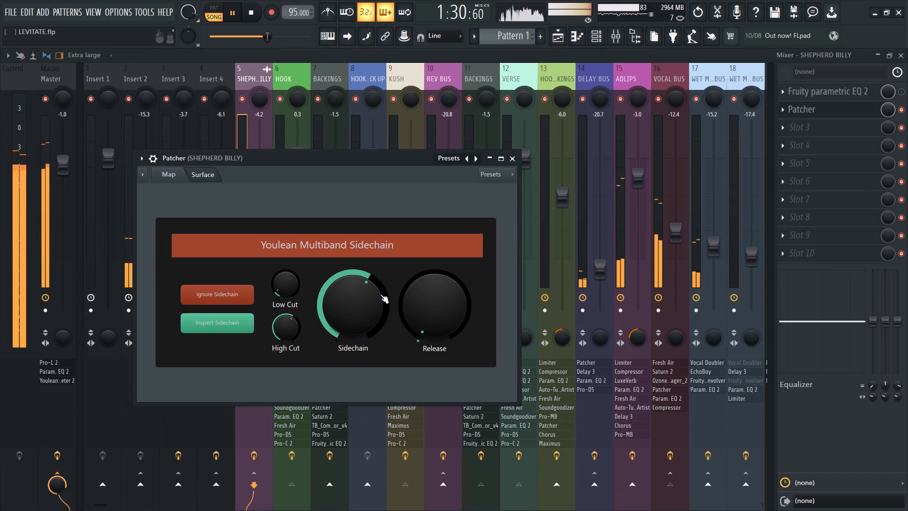
scroll(350, 309, "up", 1)
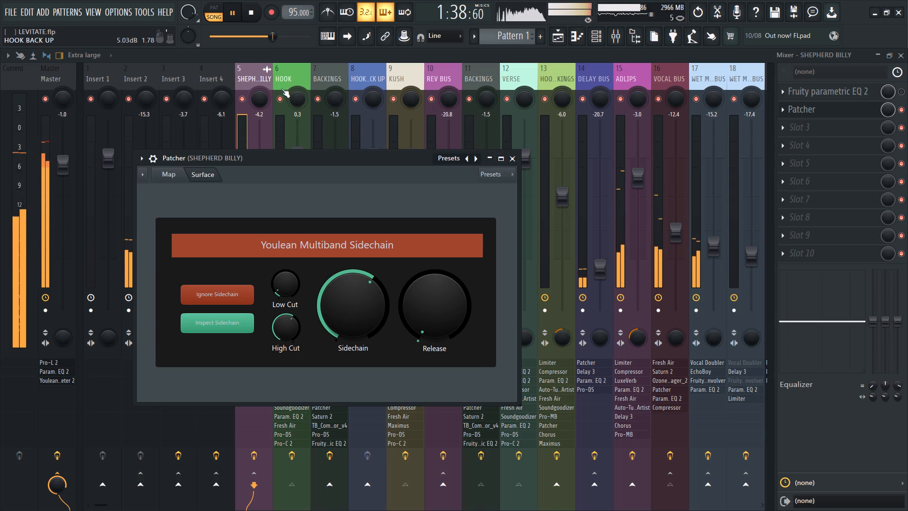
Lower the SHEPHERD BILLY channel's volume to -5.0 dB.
left_click(262, 74)
left_click_drag(263, 194, 262, 193)
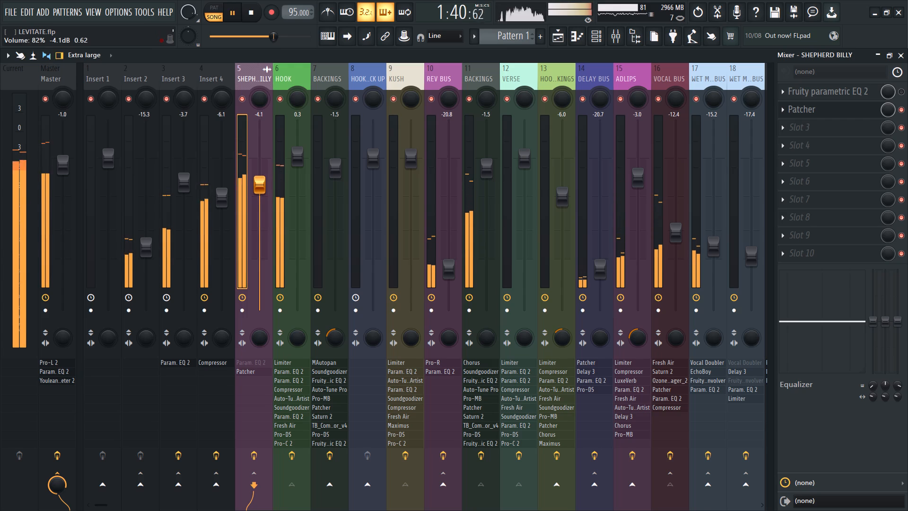
left_click_drag(262, 193, 263, 200)
left_click_drag(263, 188, 264, 193)
left_click(263, 191)
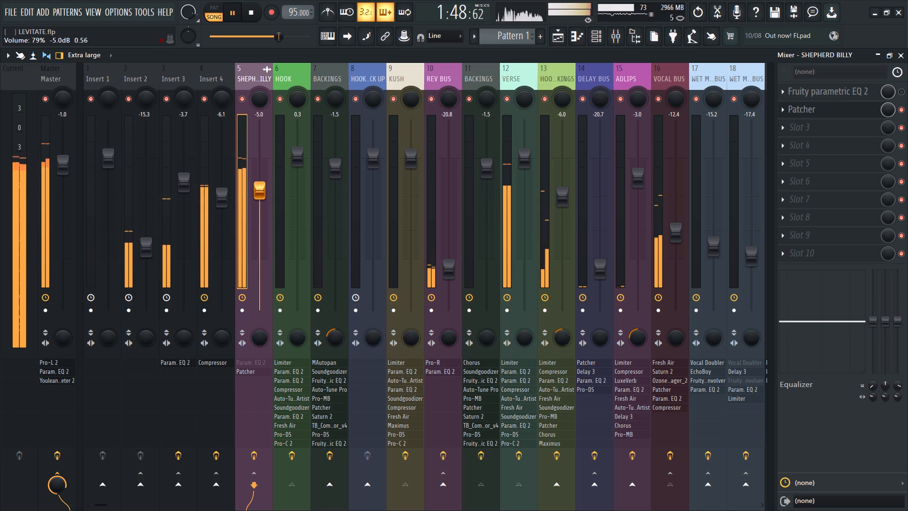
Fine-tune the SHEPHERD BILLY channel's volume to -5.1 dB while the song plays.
left_click(263, 190)
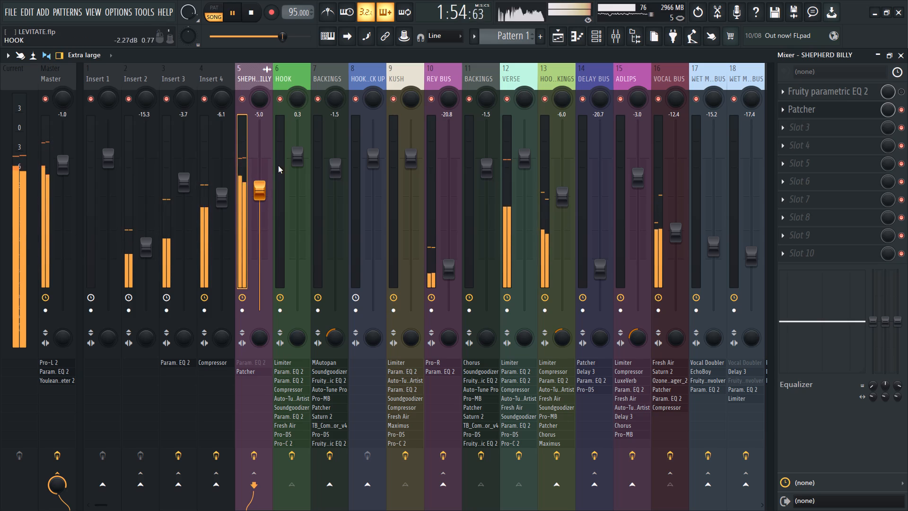
left_click(259, 197)
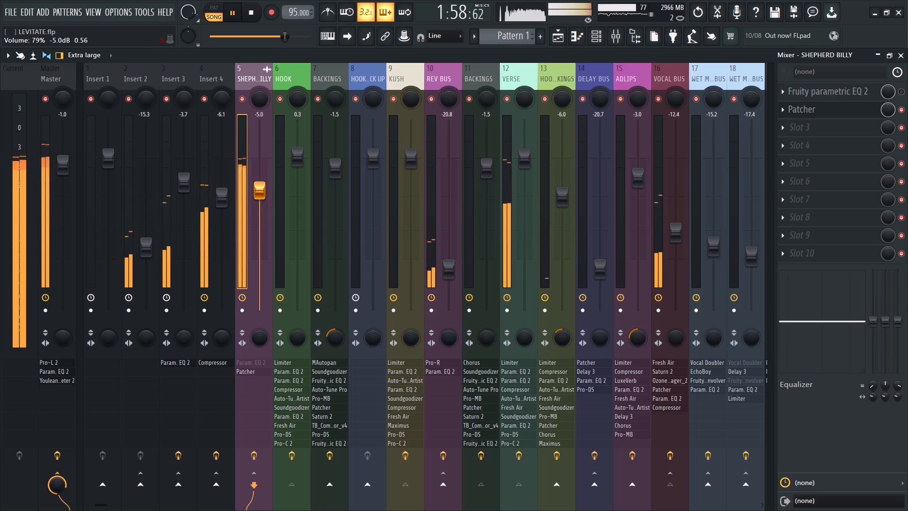
left_click(522, 69)
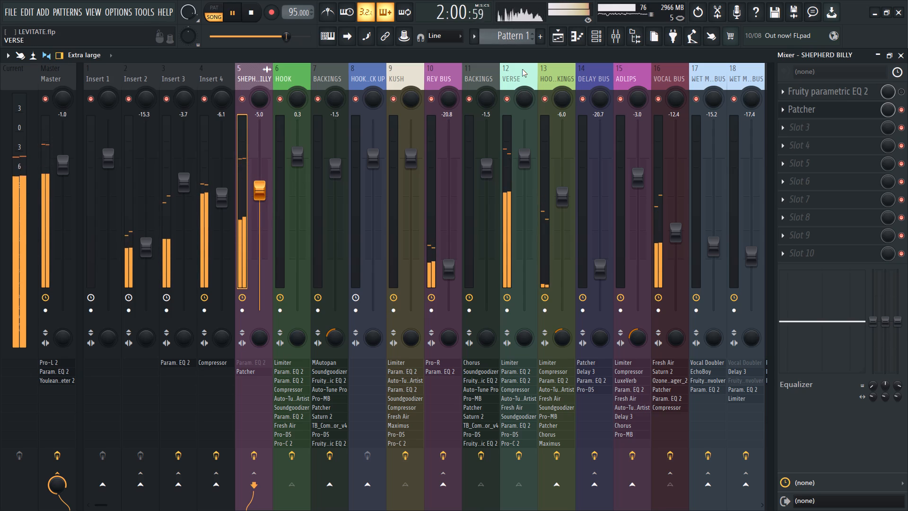
scroll(511, 70, "down", 1)
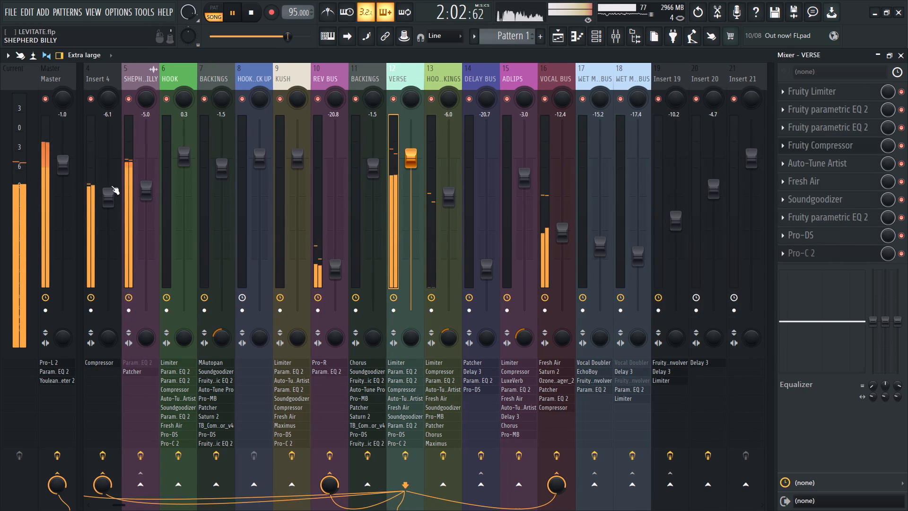
left_click(143, 188)
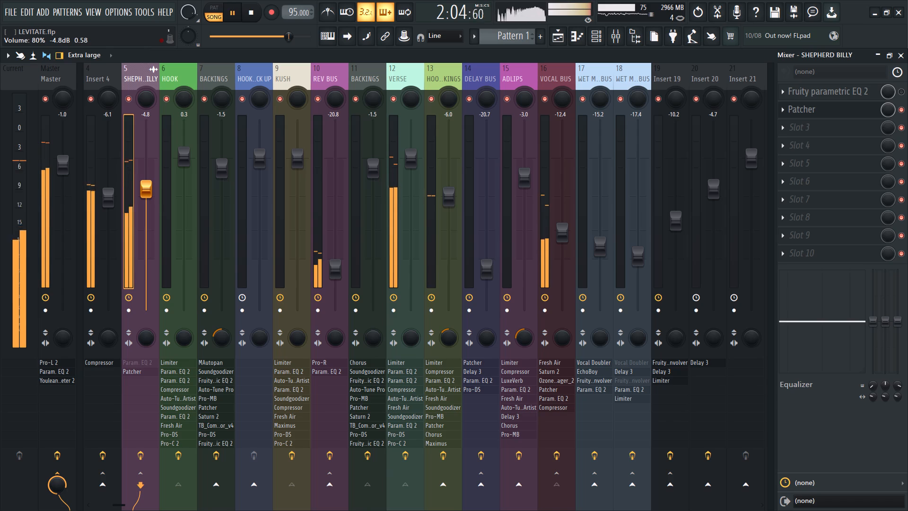
left_click(144, 190)
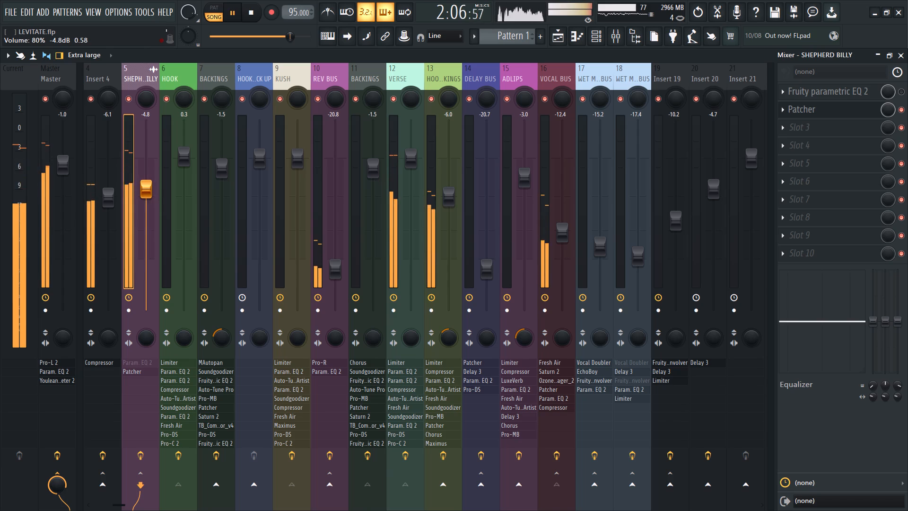
left_click(144, 188)
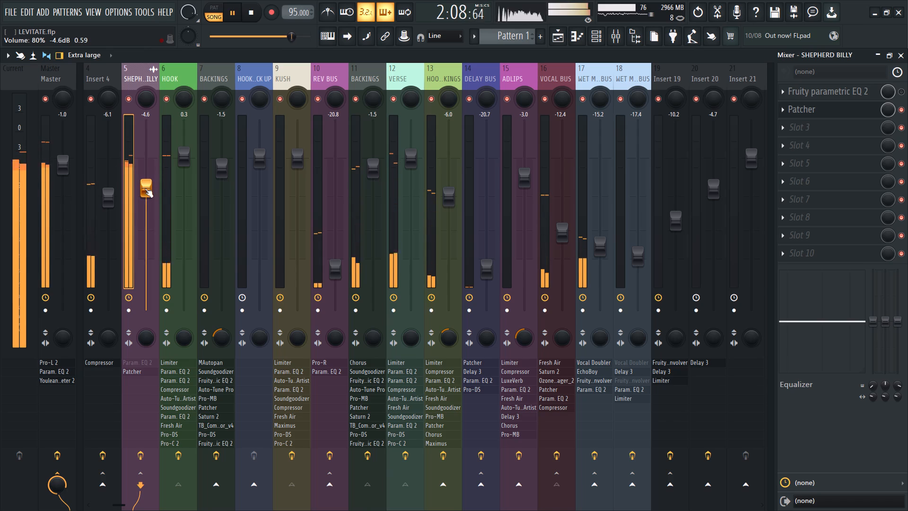
left_click_drag(148, 187, 148, 193)
left_click(148, 191)
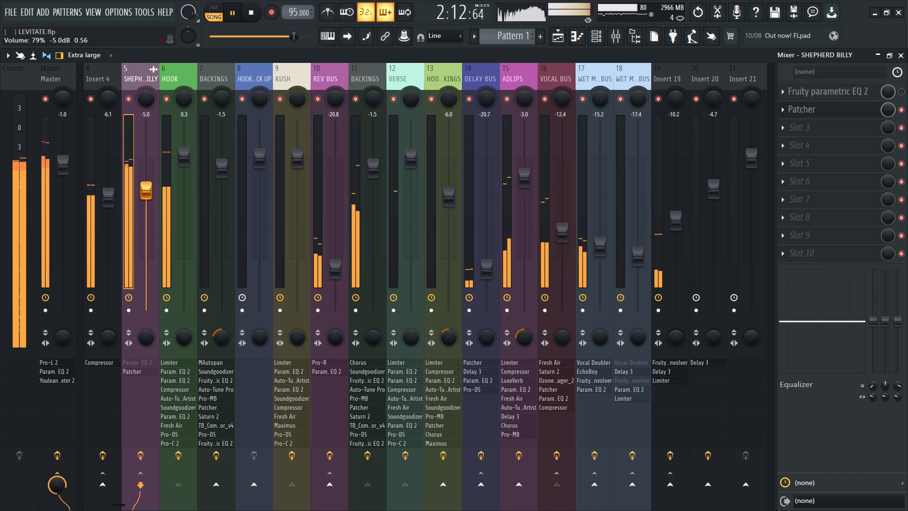
left_click(148, 190)
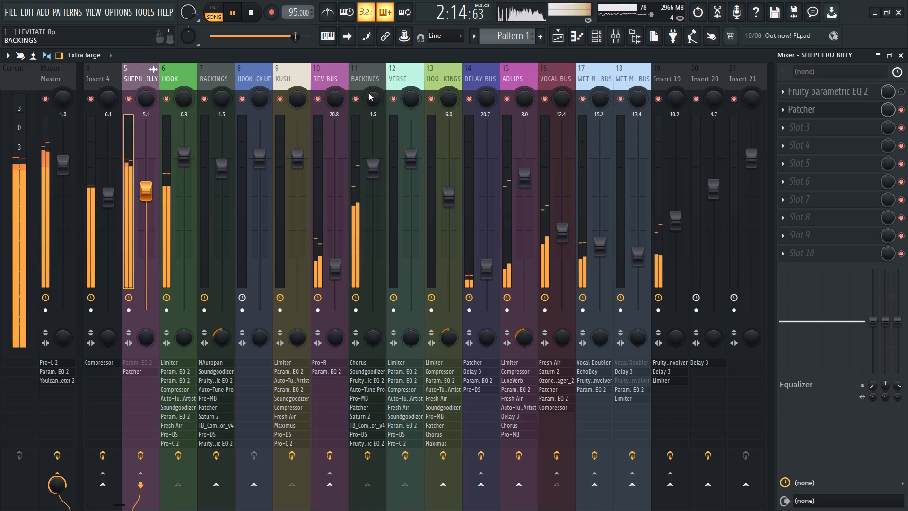
Check the new beat level against the vocals from about 1:23 and again from the song's start.
left_click_drag(294, 42, 253, 49)
left_click_drag(254, 42, 262, 43)
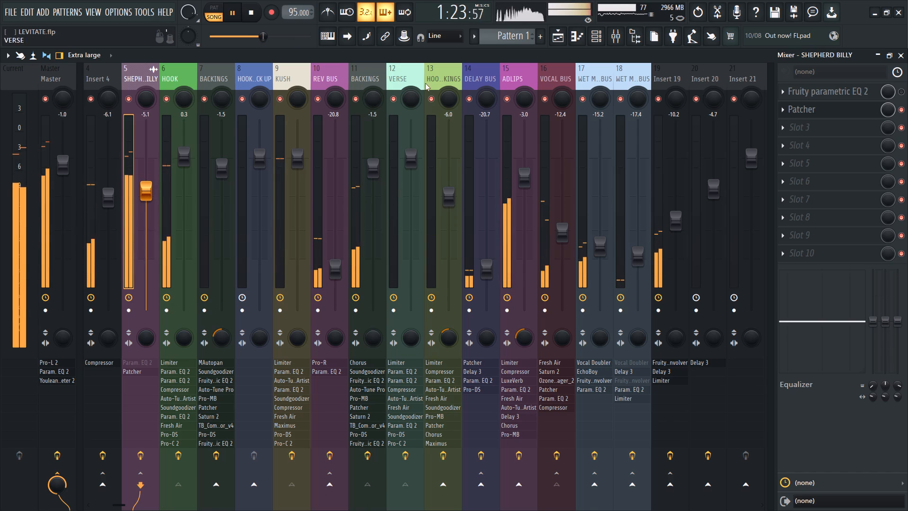
left_click(400, 74)
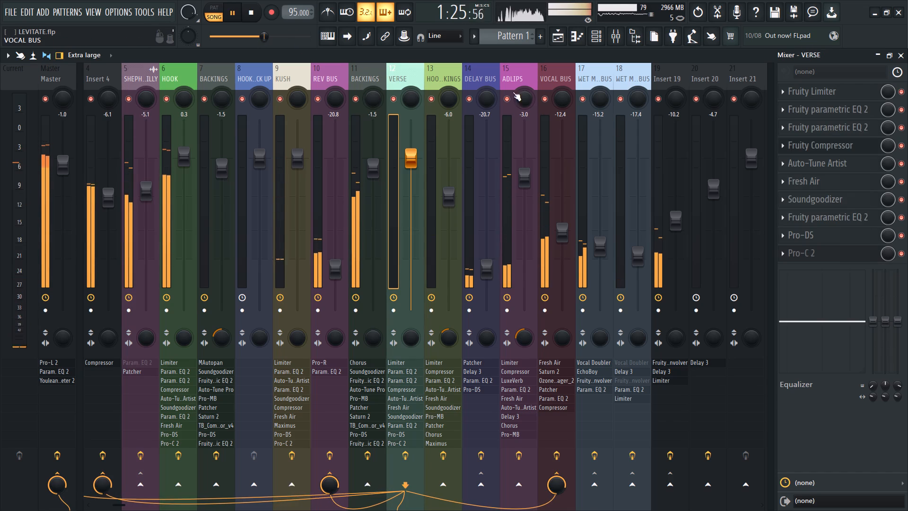
left_click(553, 79)
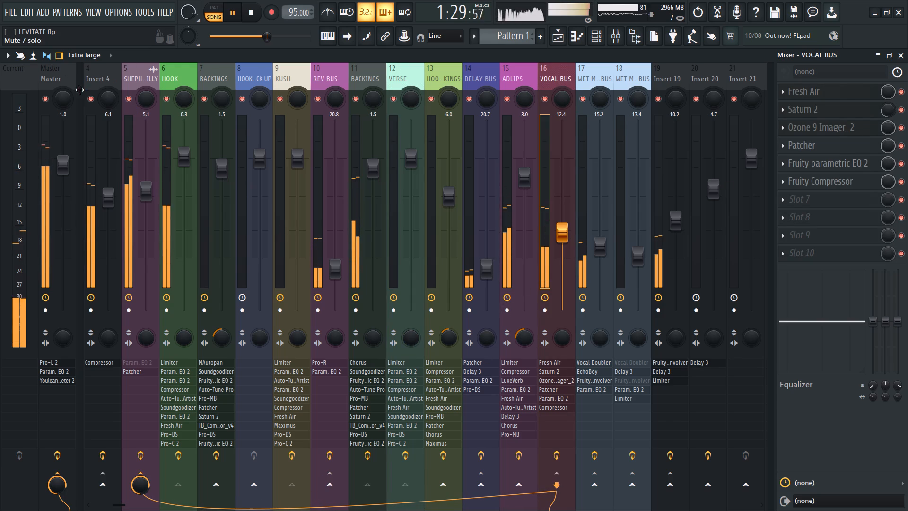
left_click(84, 9)
left_click(118, 205)
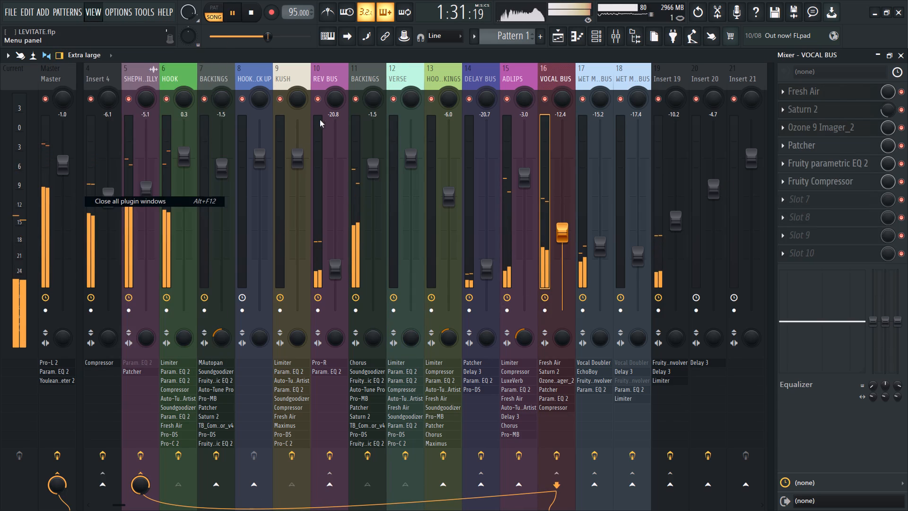
double_click(252, 17)
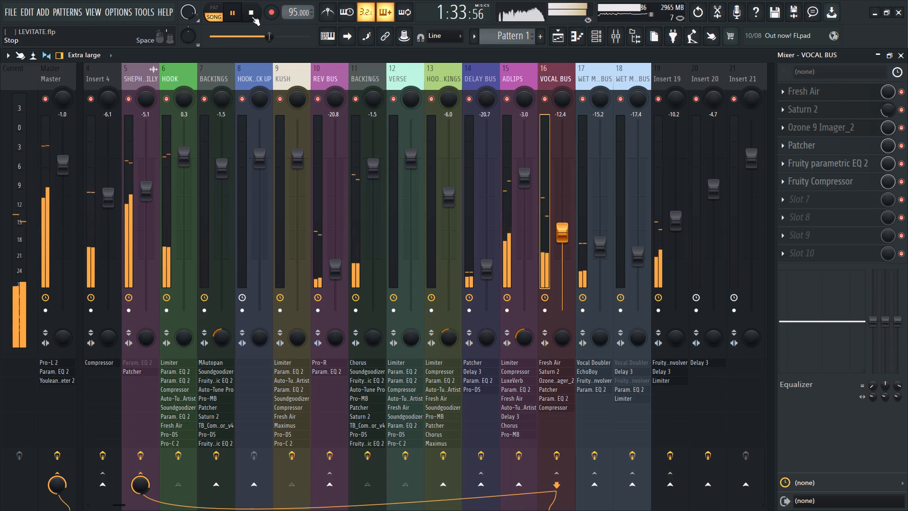
left_click(229, 15)
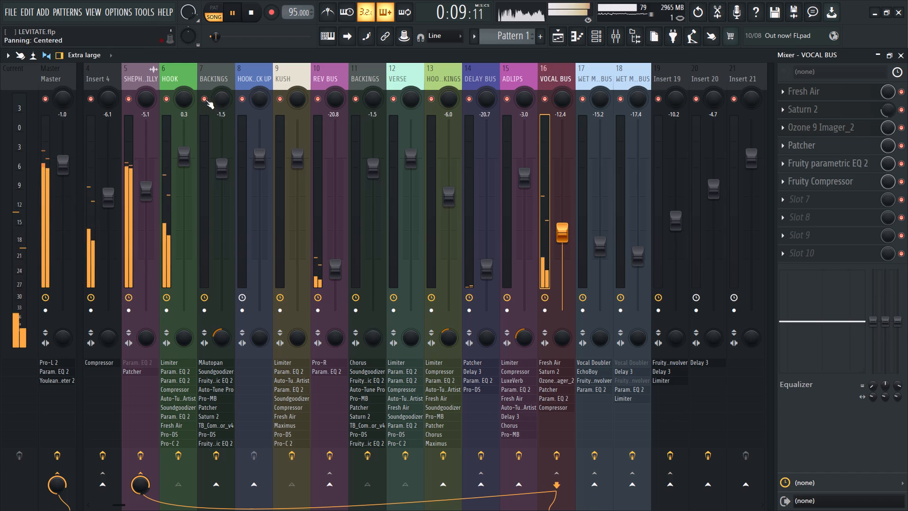
Set playback to start from bar 5, around the hook vocals' entry, with the HOOK mixer channel selected.
left_click(181, 71)
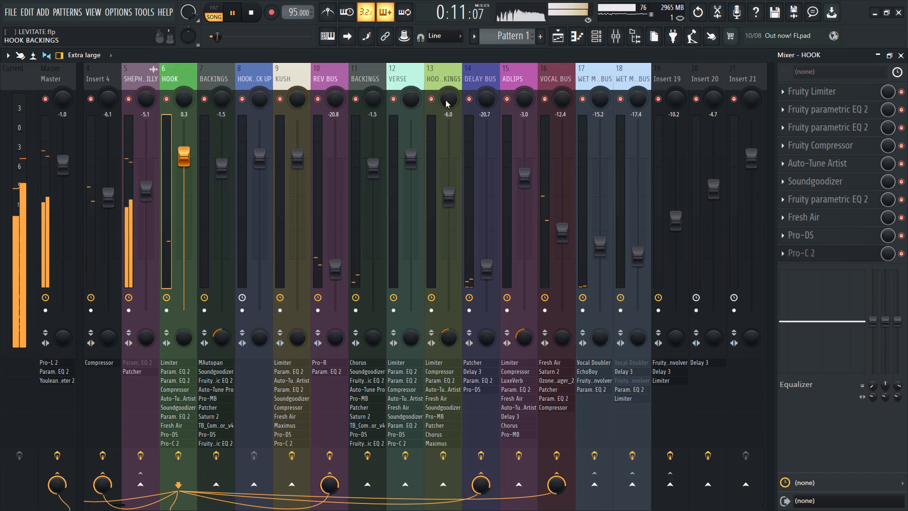
left_click(557, 37)
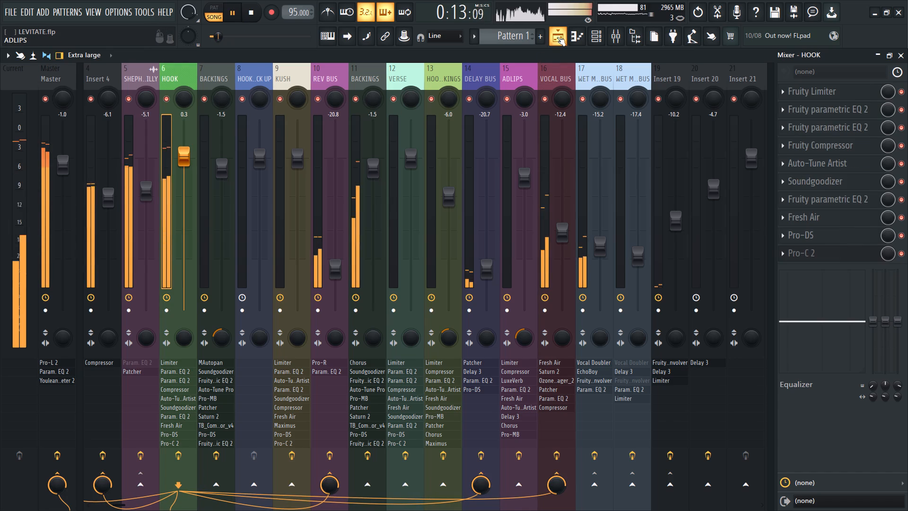
scroll(338, 287, "down", 8, "ctrl")
scroll(205, 258, "up", 4)
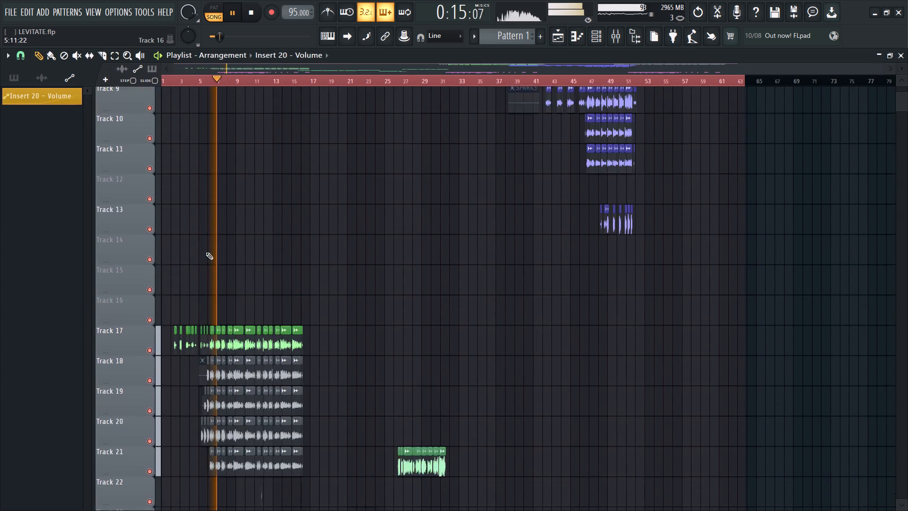
scroll(210, 247, "up", 11)
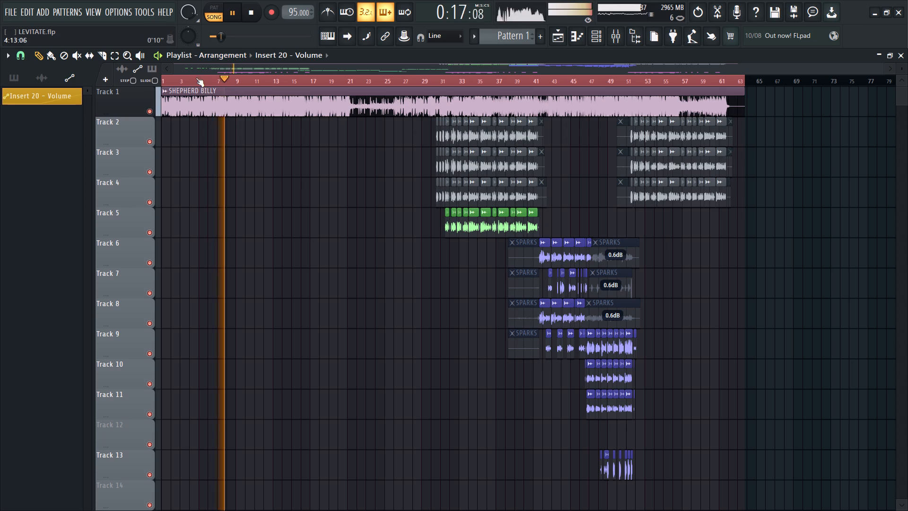
left_click(196, 78)
scroll(223, 346, "down", 5)
left_click(616, 34)
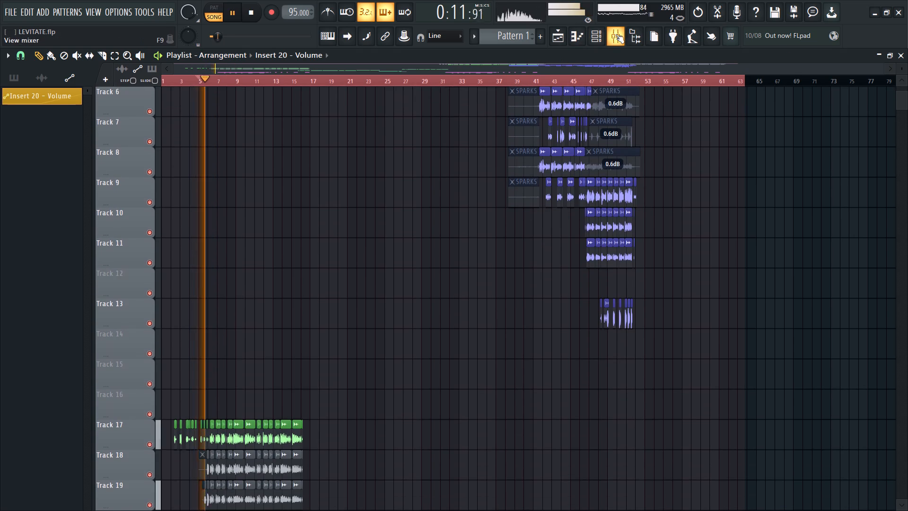
key("space")
key("space")
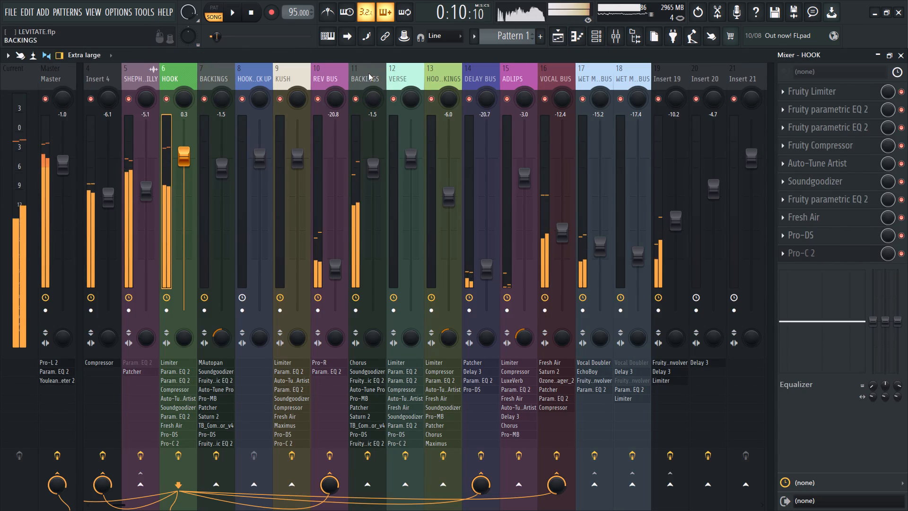
Audition the track 11 BACKINGS channel and the HOOK channel in solo, restoring the full mix each time.
right_click(359, 99)
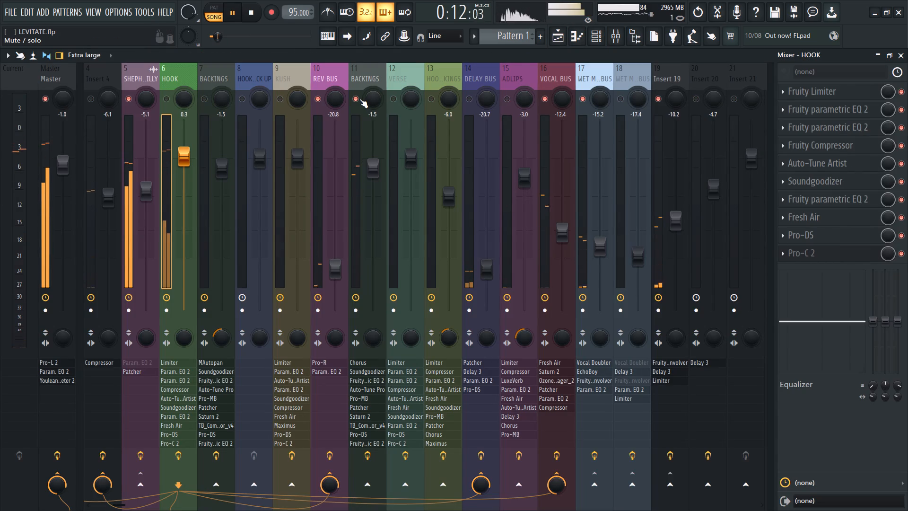
right_click(359, 99)
key("space")
key("space")
right_click(167, 105)
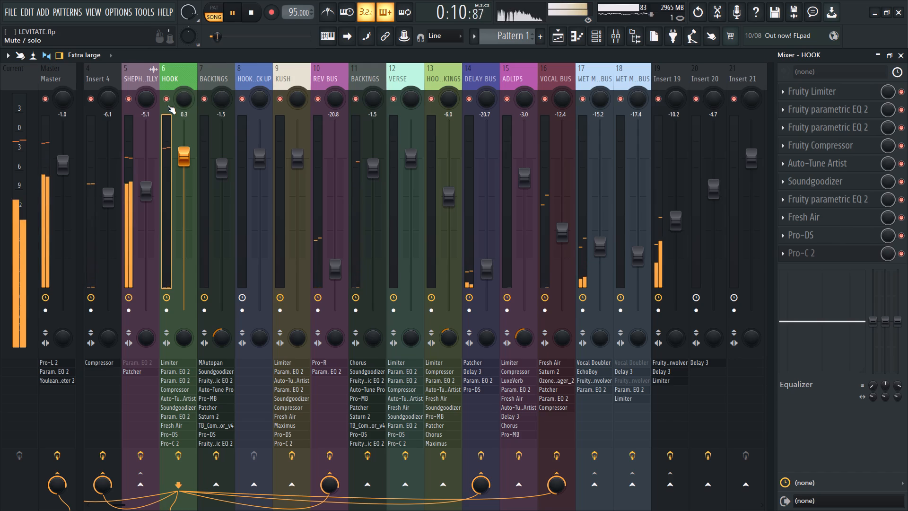
right_click(167, 105)
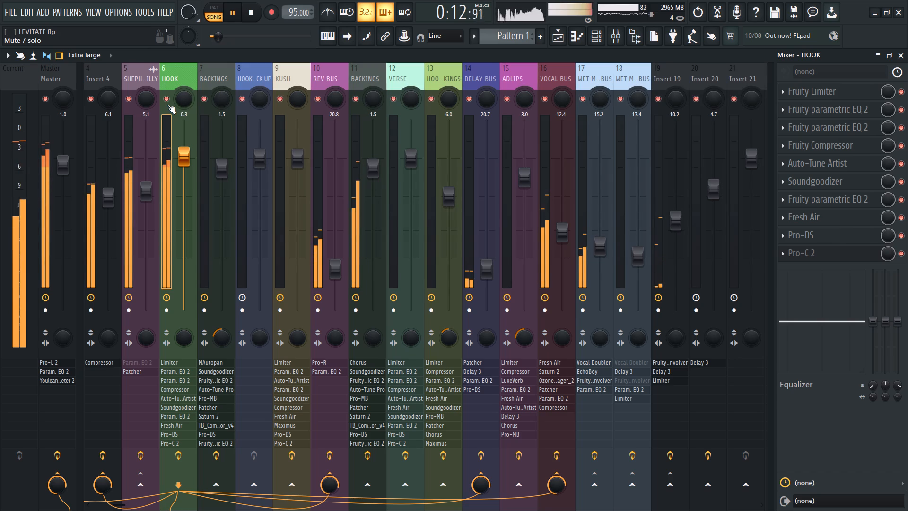
Inspect the HOOK channel's Fresh Air and the Fruity parametric EQ 2 before it while replaying from bar 5.
left_click(831, 212)
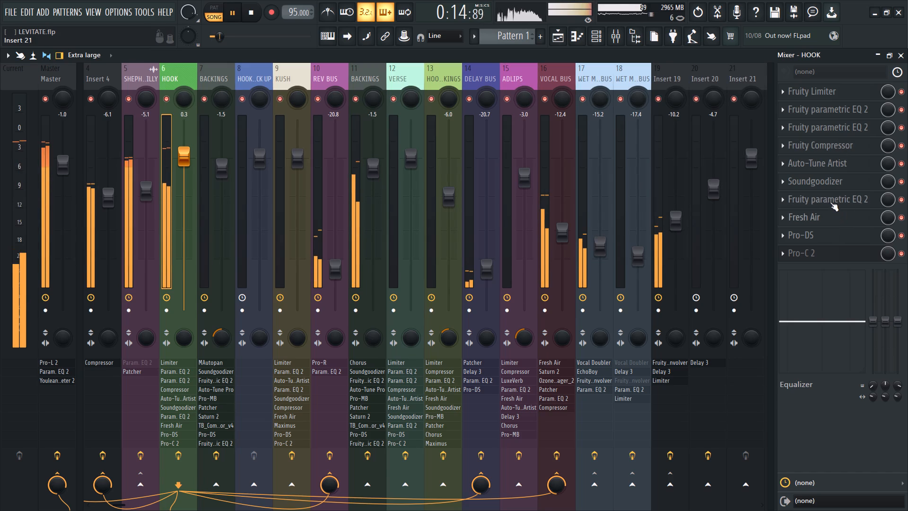
left_click(459, 144)
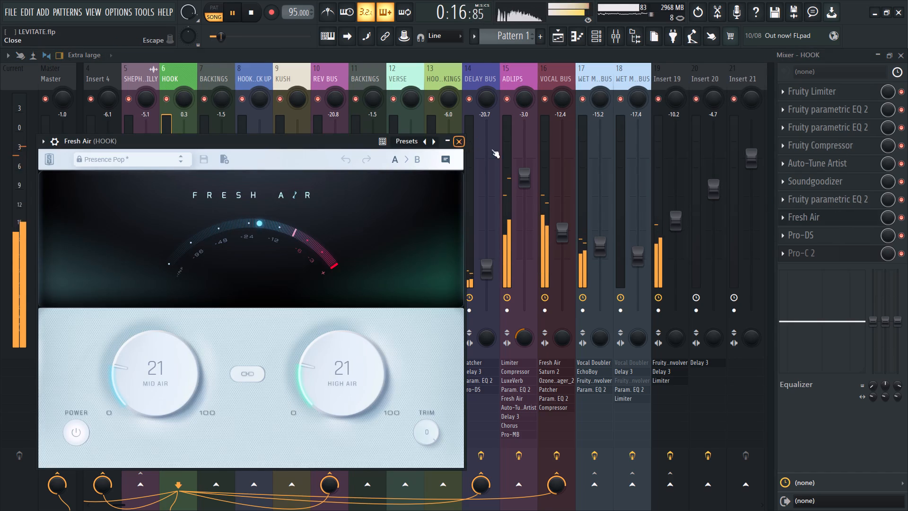
left_click(833, 197)
key("space")
key("space")
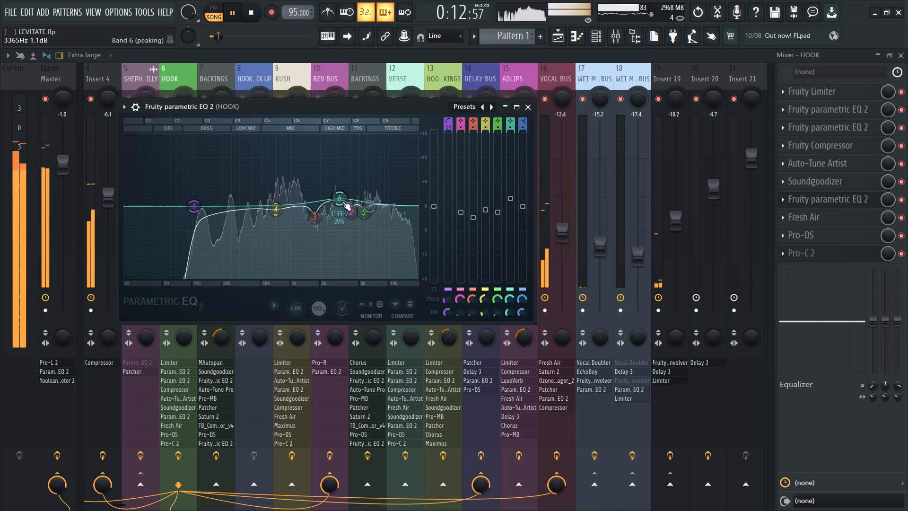
On the HOOK channel's third-slot parametric EQ 2, boost band 3 to 18 dB and sweep from about 3.8 kHz to 6036 Hz during playback.
left_click(825, 128)
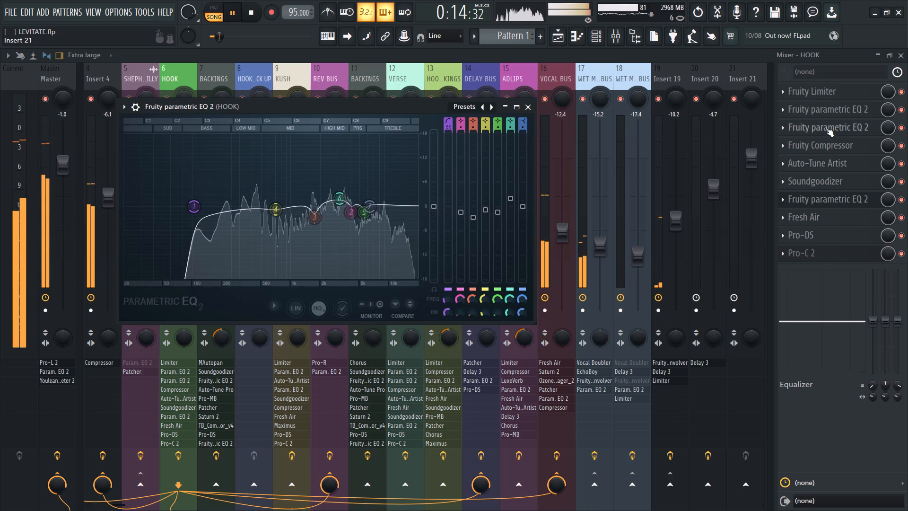
right_click(378, 273)
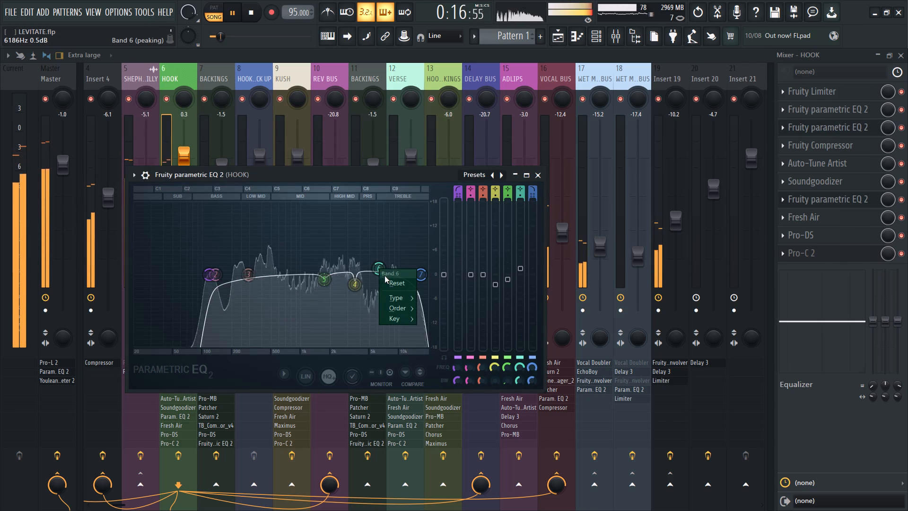
left_click(245, 275)
key("space")
key("space")
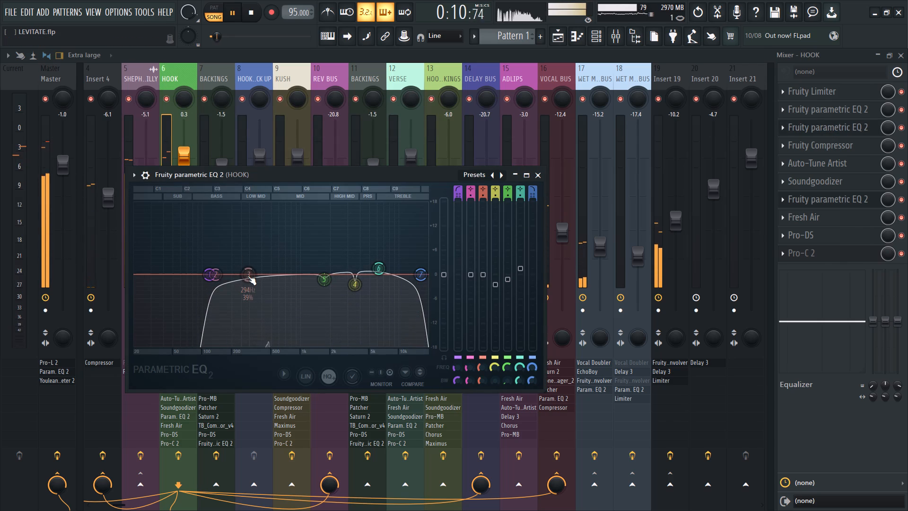
left_click(248, 276)
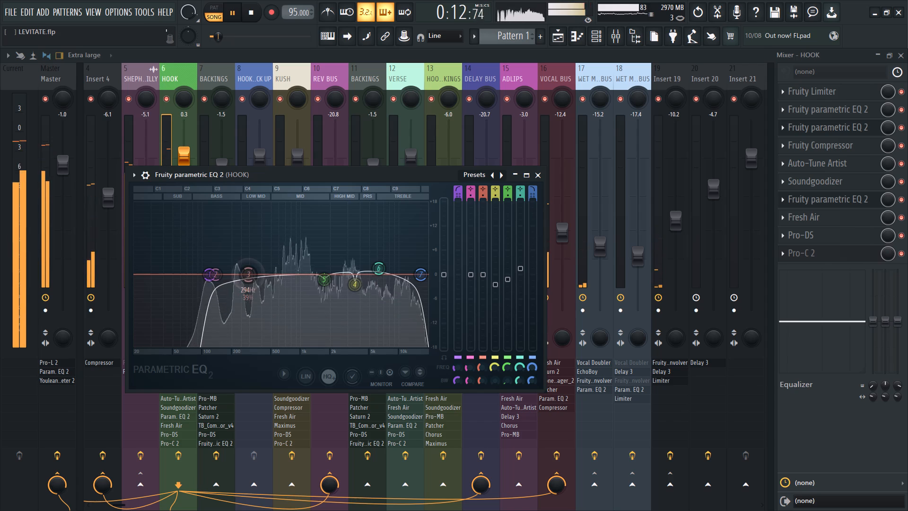
key("space")
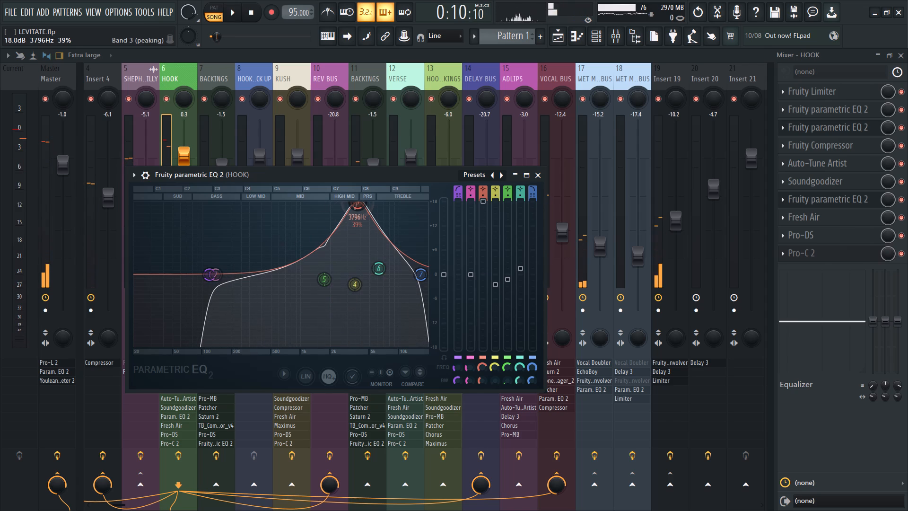
key("space")
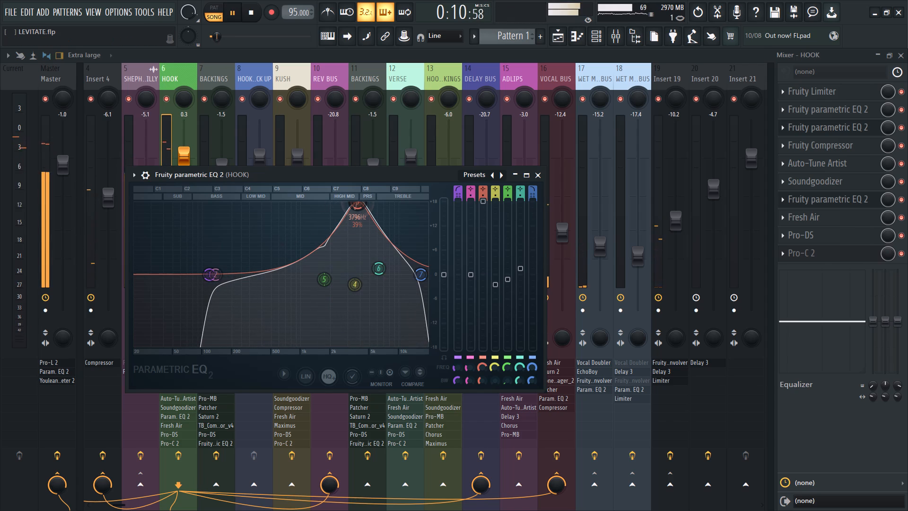
left_click_drag(354, 204, 352, 204)
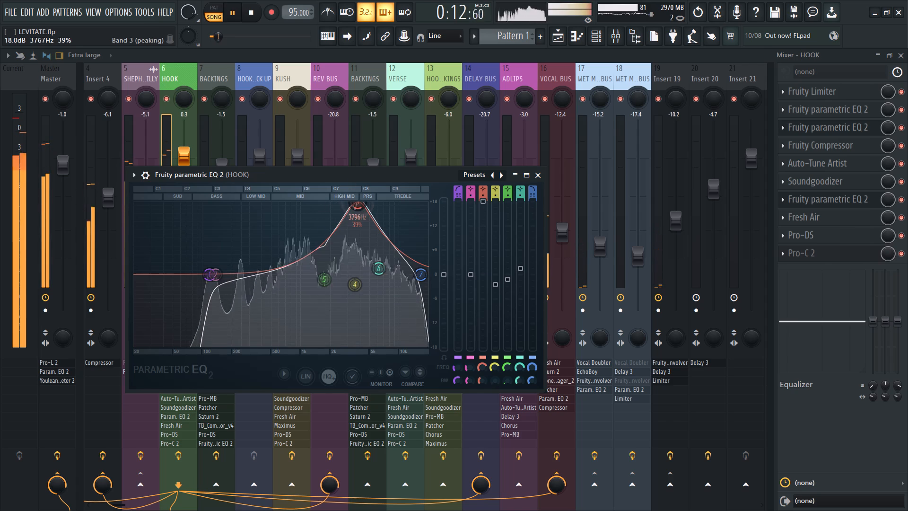
left_click_drag(352, 204, 394, 198)
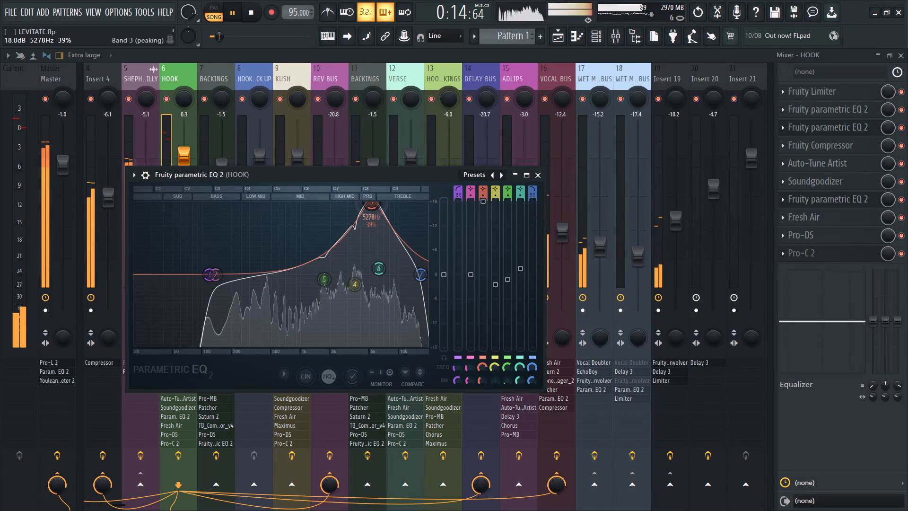
left_click_drag(394, 198, 394, 198)
key("space")
key("space")
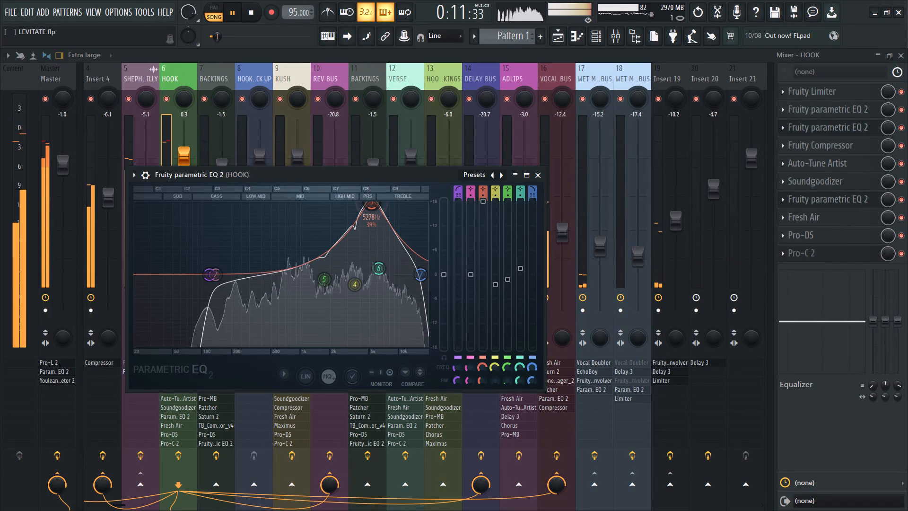
left_click_drag(394, 198, 411, 195)
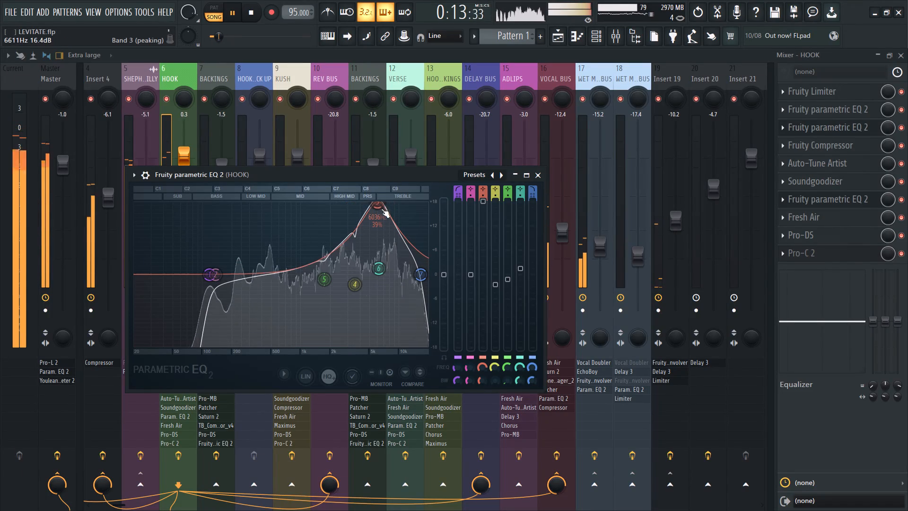
Turn band 3 into a narrow cut of about 3 dB at 6036 Hz with about 5% bandwidth, and close the EQ.
scroll(381, 209, "down", 6)
key("space")
key("space")
scroll(382, 209, "down", 2)
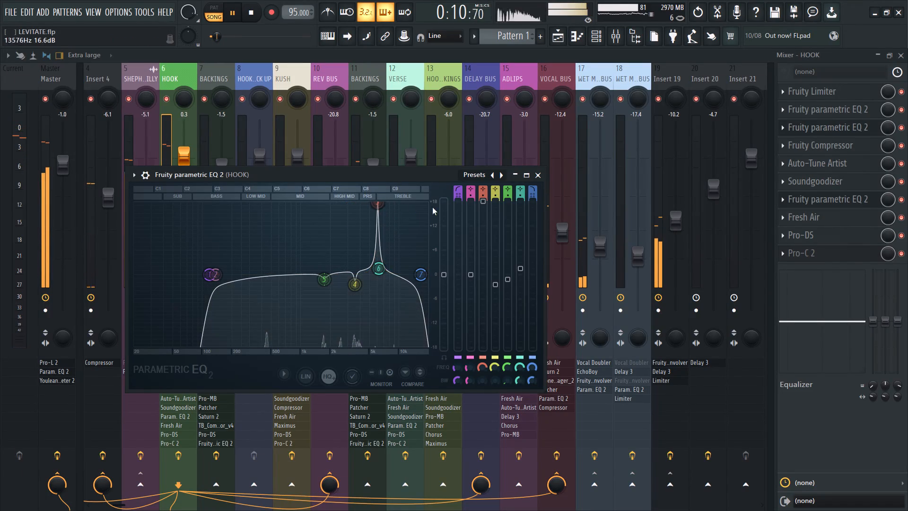
left_click_drag(483, 203, 476, 35)
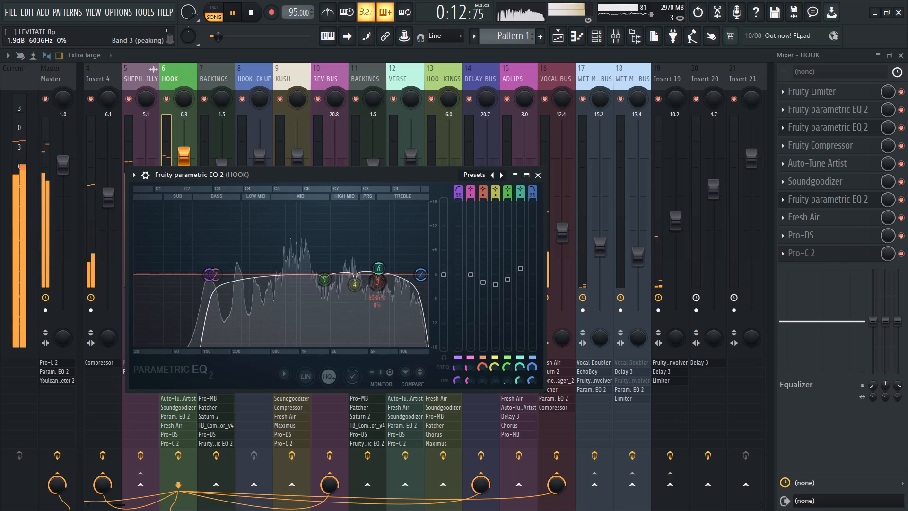
left_click_drag(476, 35, 475, 57)
scroll(483, 289, "up", 2)
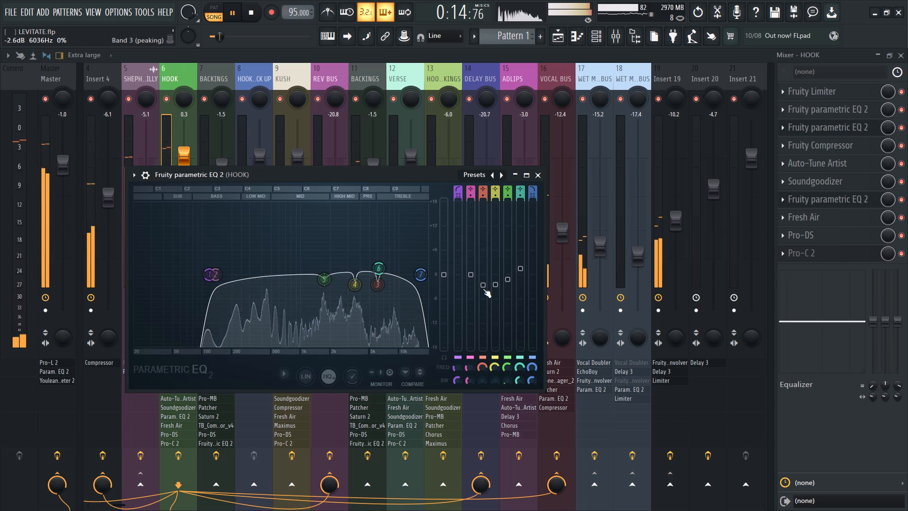
scroll(483, 289, "down", 2)
scroll(379, 293, "up", 1)
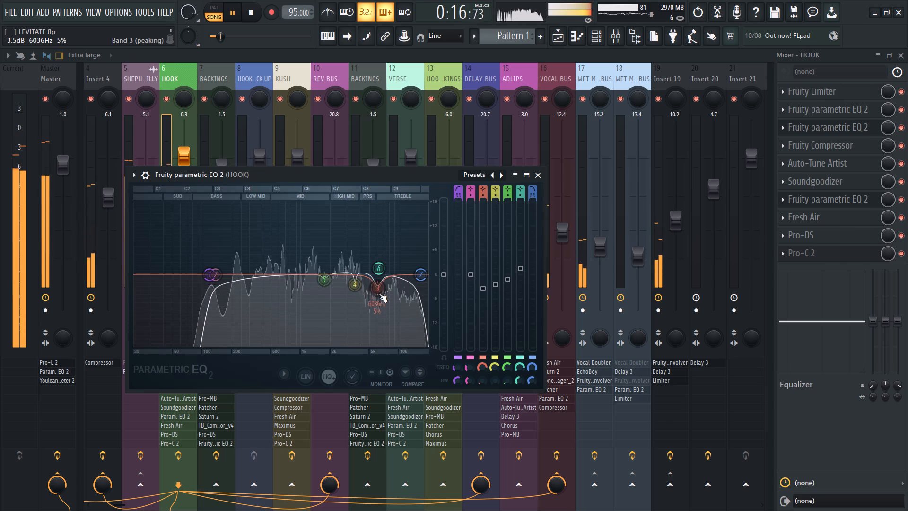
left_click(379, 293)
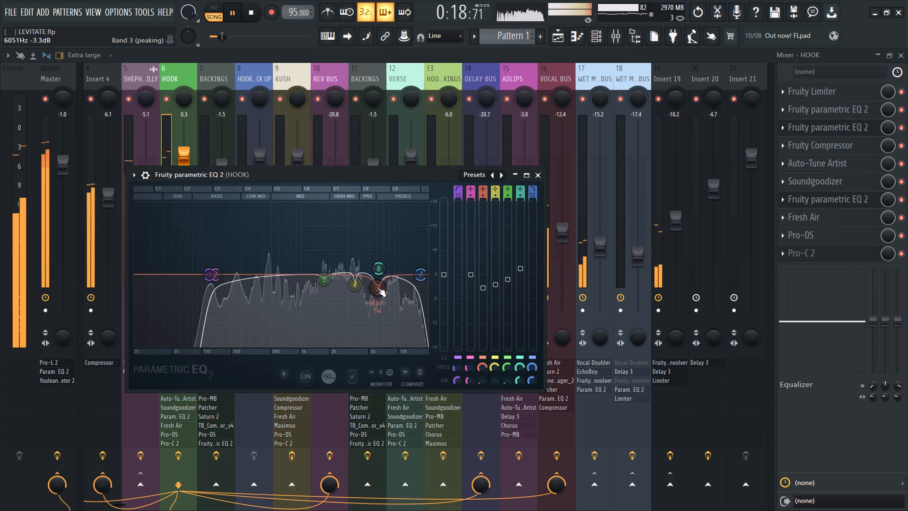
left_click_drag(377, 288, 377, 280)
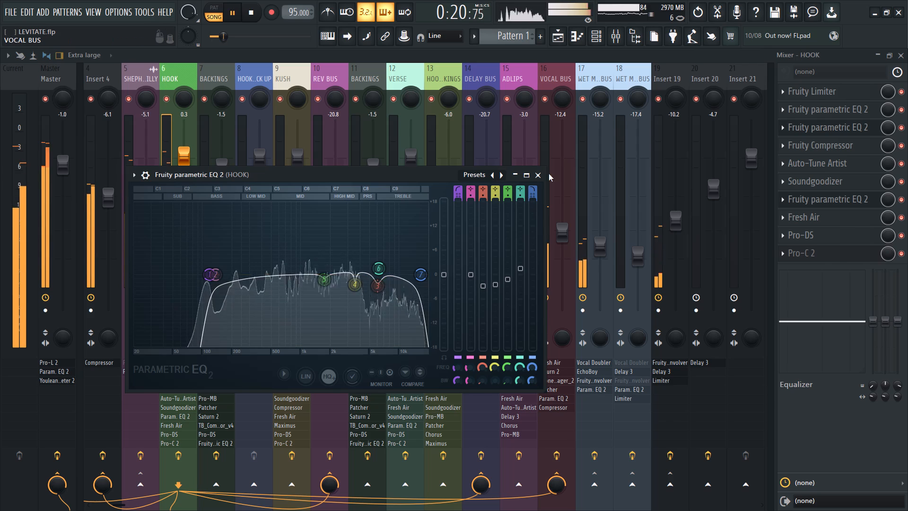
left_click(541, 176)
Audition the hook vocals from bar 5 in the playlist, soloing Track 20 and Track 17 and restoring all tracks each time.
left_click(558, 41)
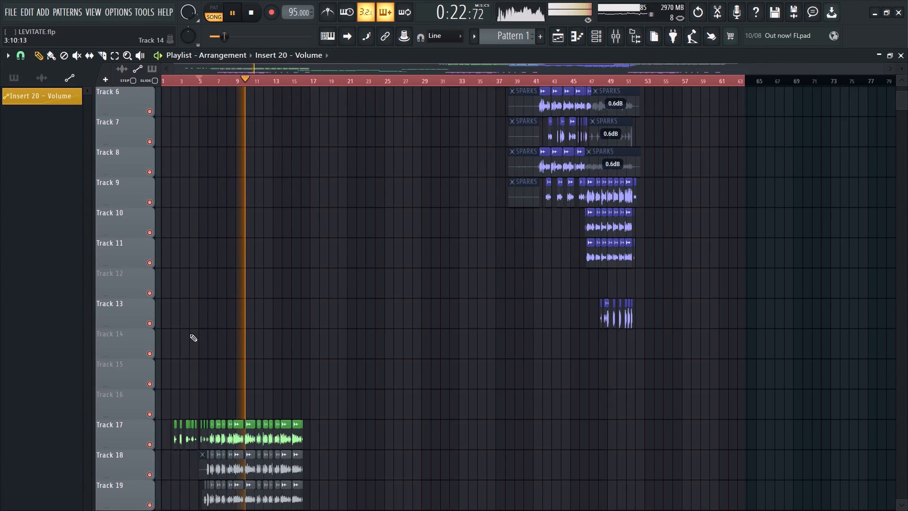
scroll(200, 318, "down", 8)
scroll(191, 220, "up", 9, "ctrl")
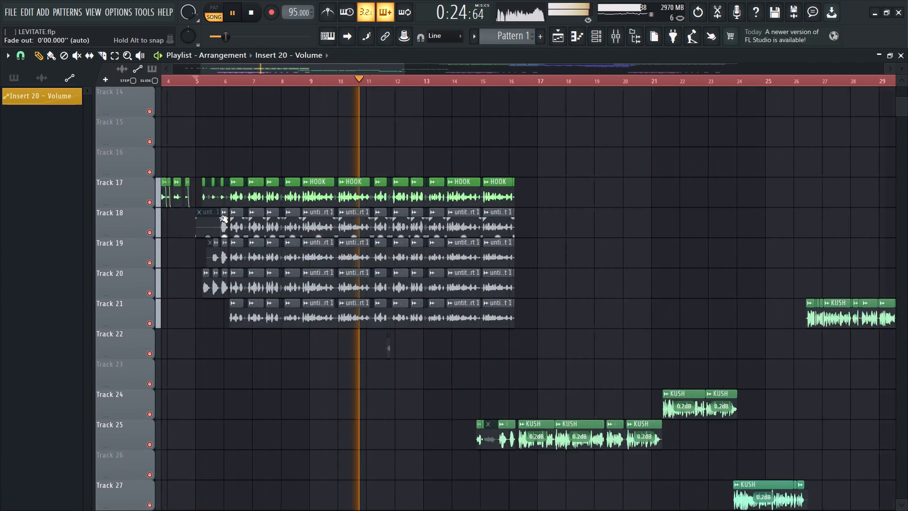
scroll(221, 218, "up", 3, "ctrl")
key("space")
key("space")
scroll(168, 203, "up", 3, "ctrl")
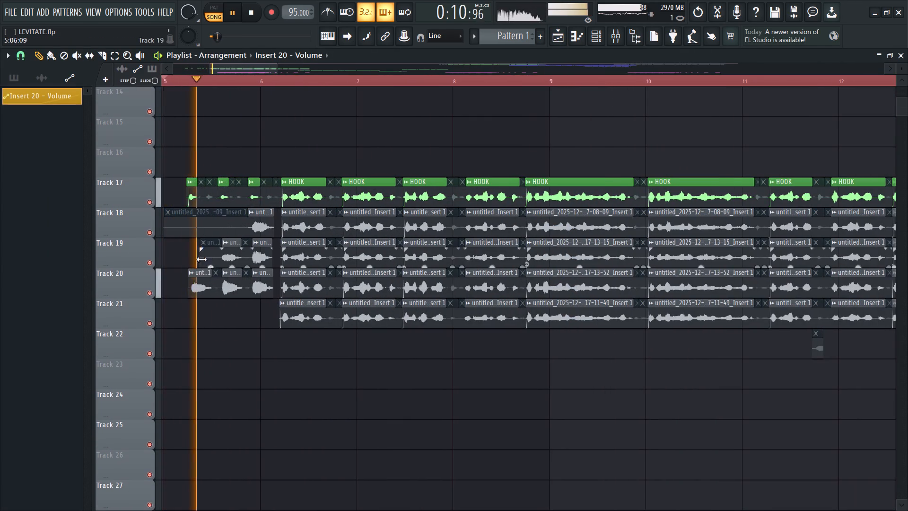
right_click(149, 291)
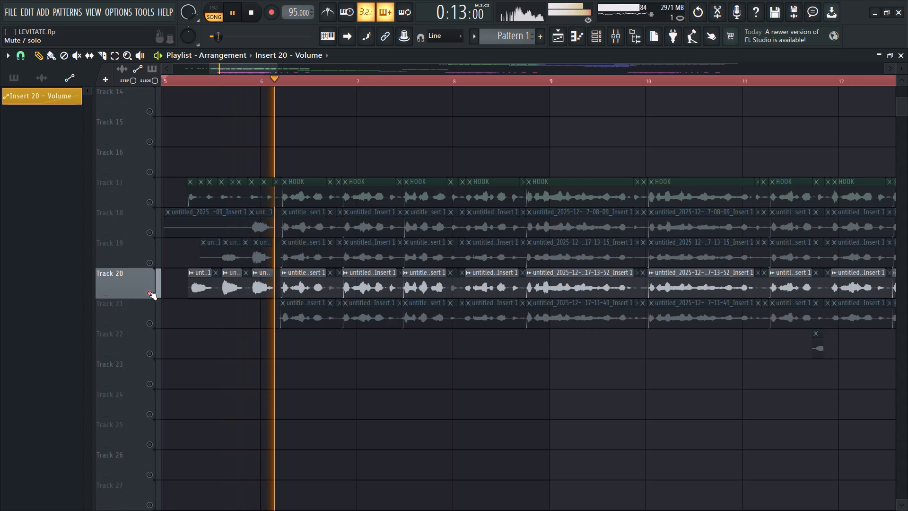
right_click(148, 291)
key("space")
key("space")
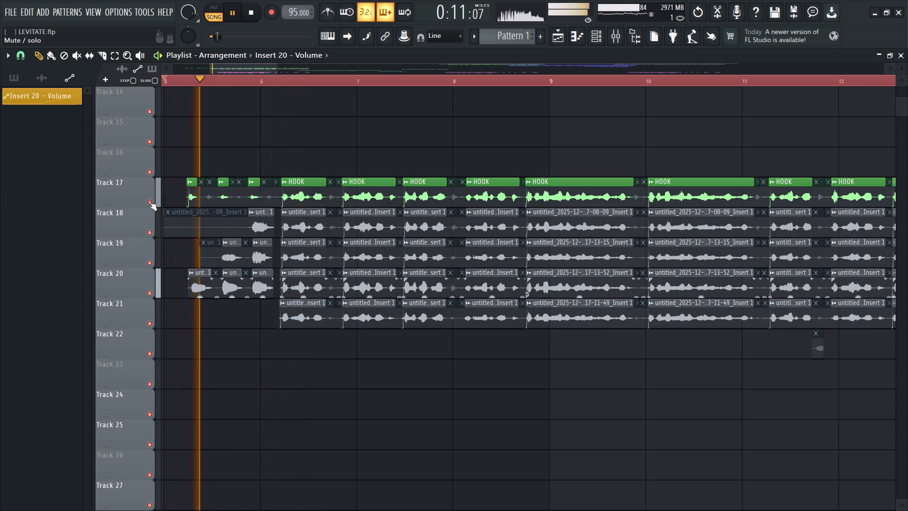
right_click(148, 202)
right_click(148, 202)
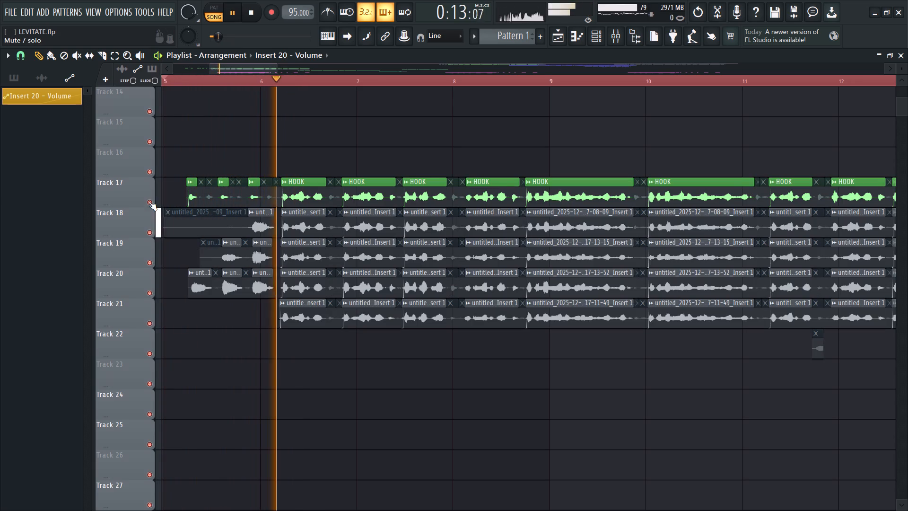
Lower the gain of the first HOOK clip after bar 5 on Track 17 to about -3.5 dB.
key("space")
key("space")
scroll(185, 203, "up", 2, "ctrl")
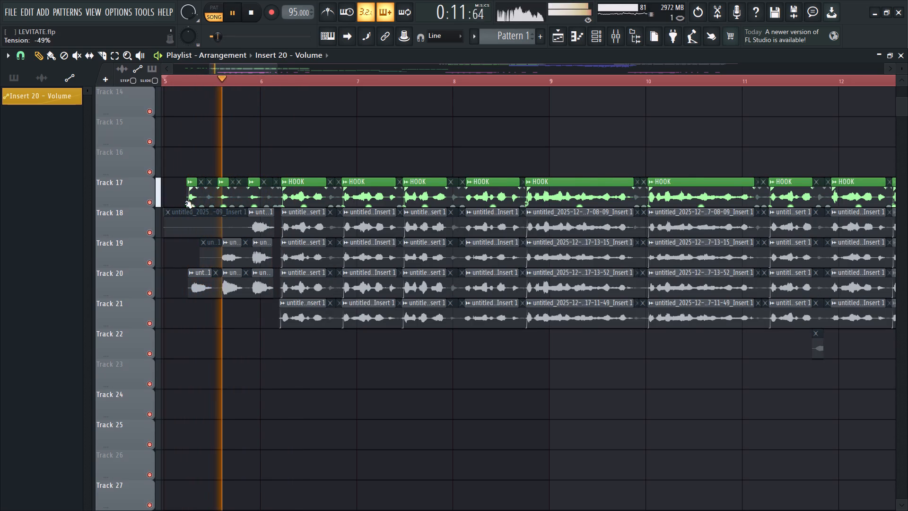
scroll(185, 203, "up", 1, "ctrl")
left_click_drag(209, 207, 209, 224)
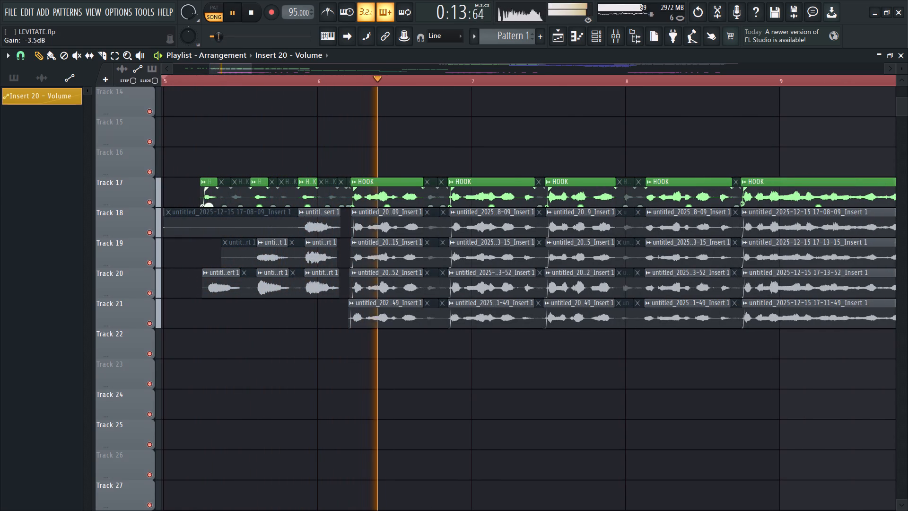
left_click_drag(209, 224, 209, 226)
Return to the mixer and close all unfocused windows.
left_click(614, 43)
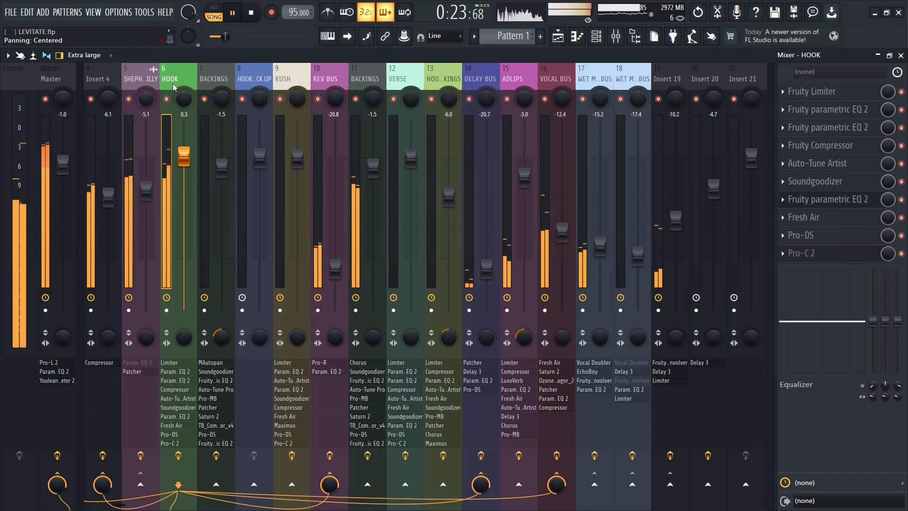
left_click(95, 9)
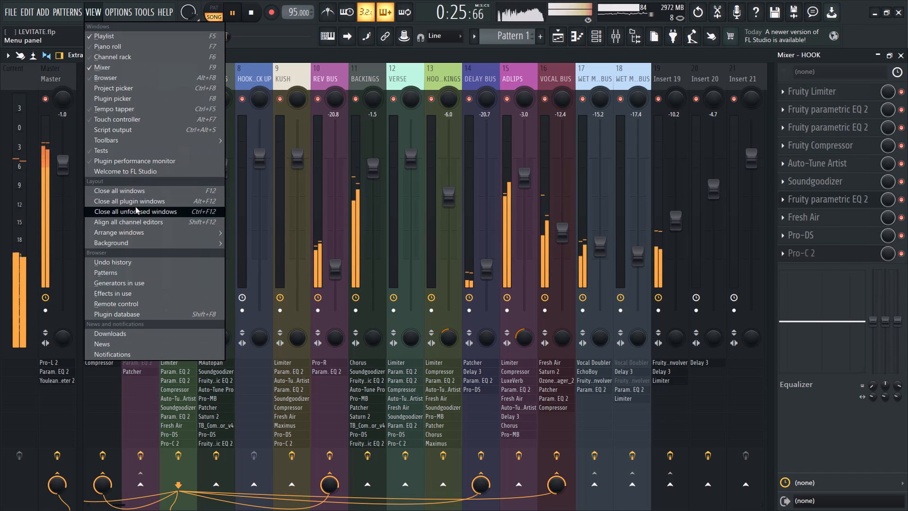
left_click(135, 207)
Replay the song from its beginning with the Master channel's effects bypassed.
double_click(244, 8)
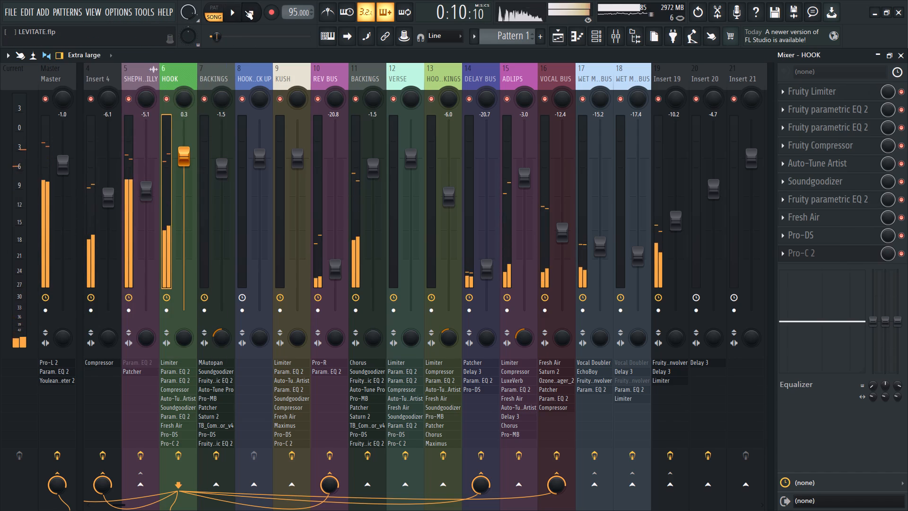
left_click(233, 14)
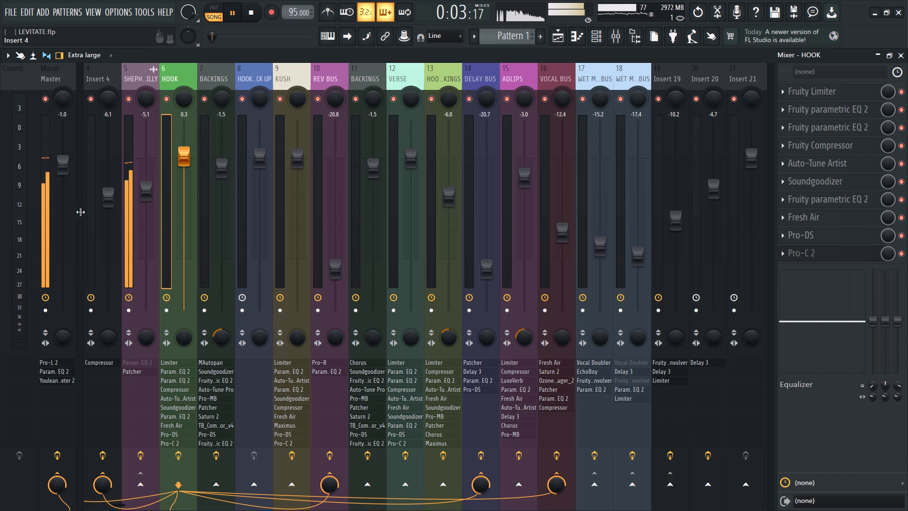
left_click(63, 459)
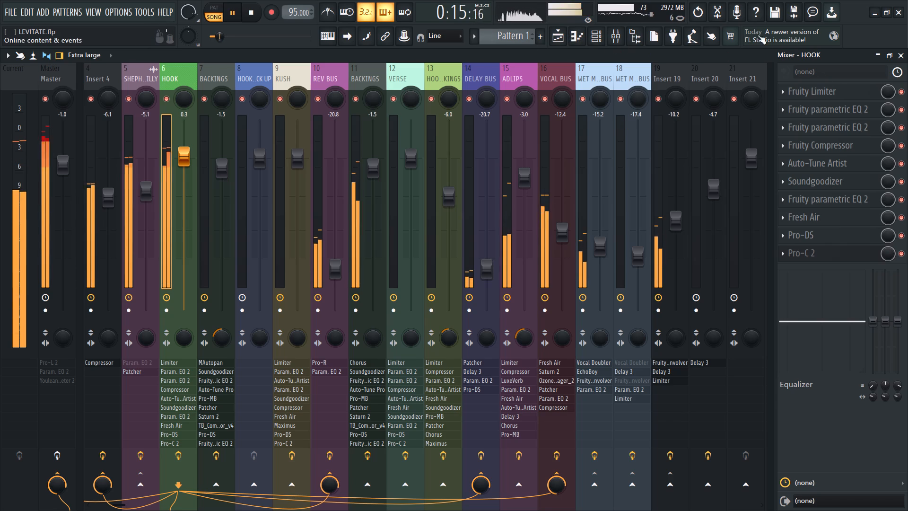
Select the short HOOK clips between bars 5 and 6 on Track 17 and lower their gain together.
left_click(618, 34)
left_click(551, 40)
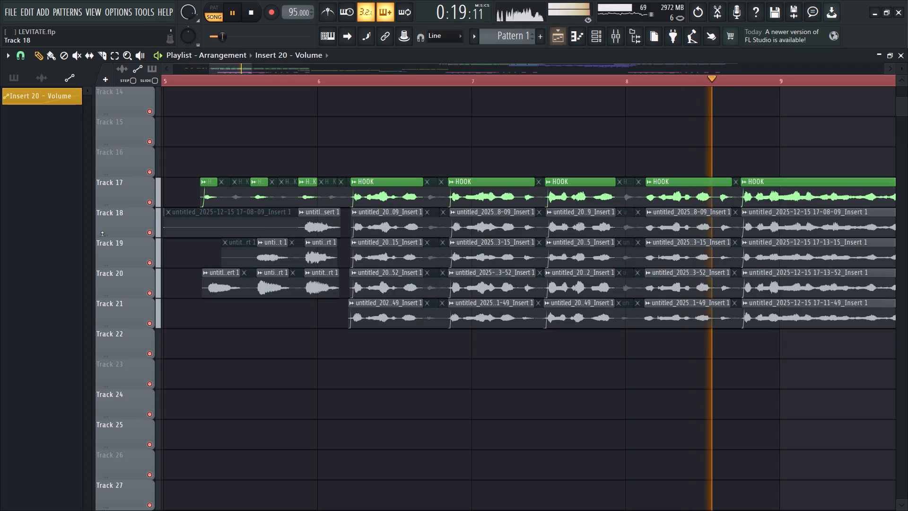
left_click_drag(192, 178, 310, 185, "ctrl")
key("space")
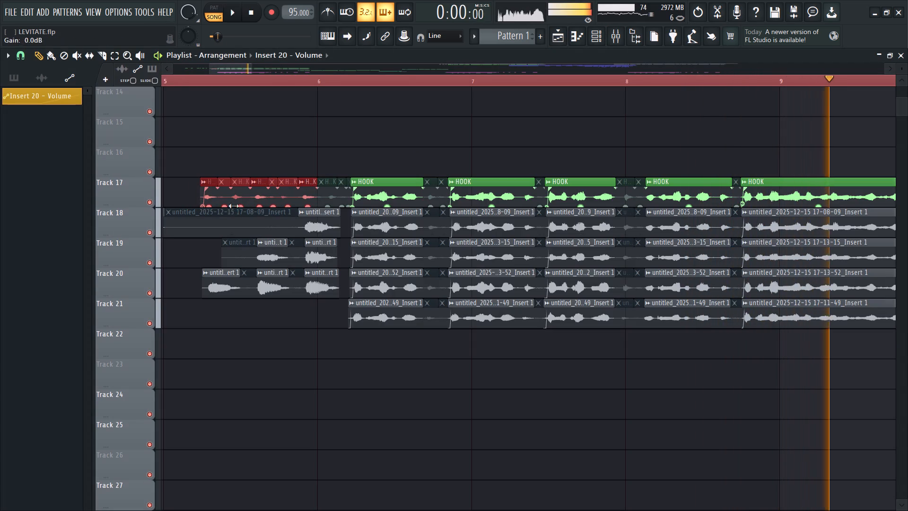
key("space")
left_click_drag(210, 207, 211, 219)
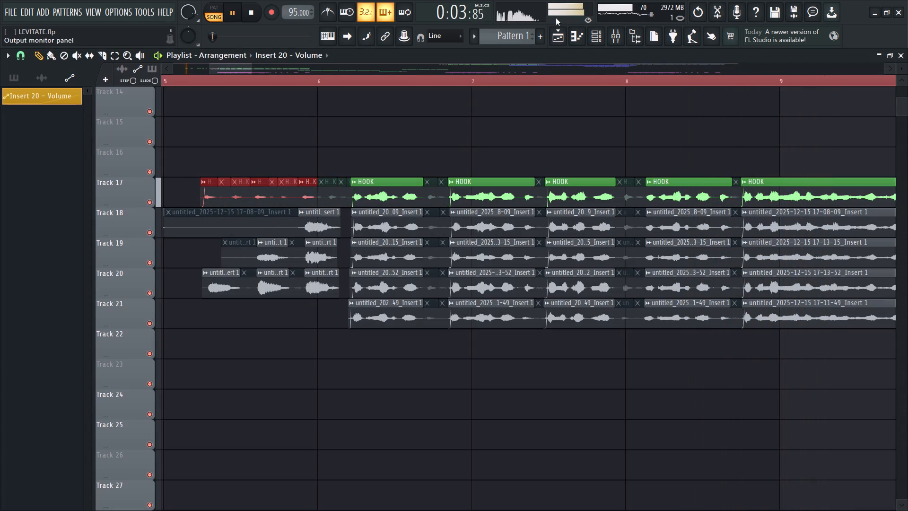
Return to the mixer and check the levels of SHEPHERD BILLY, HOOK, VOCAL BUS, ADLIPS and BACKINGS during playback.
left_click(622, 35)
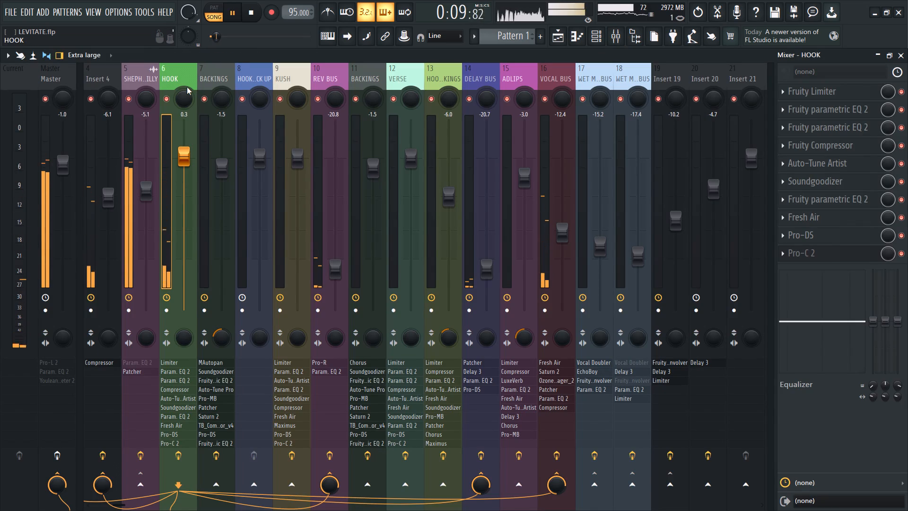
left_click(136, 83)
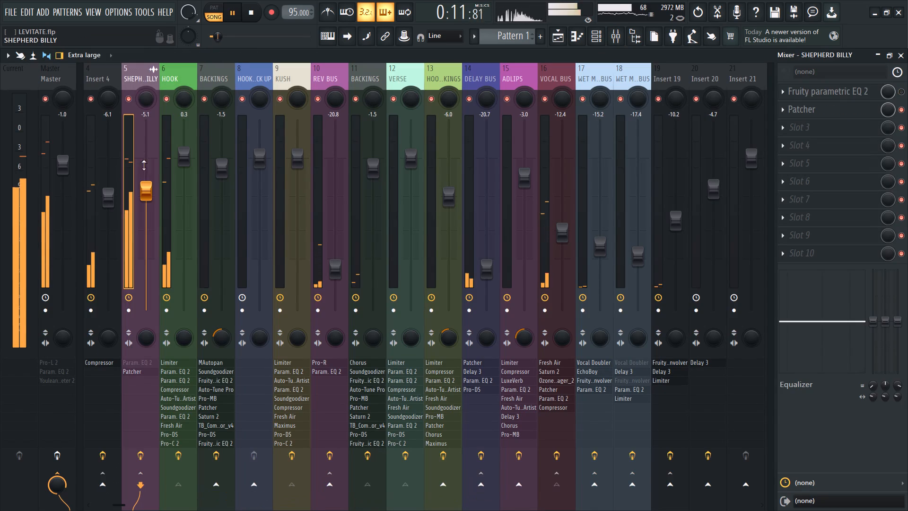
left_click(145, 194)
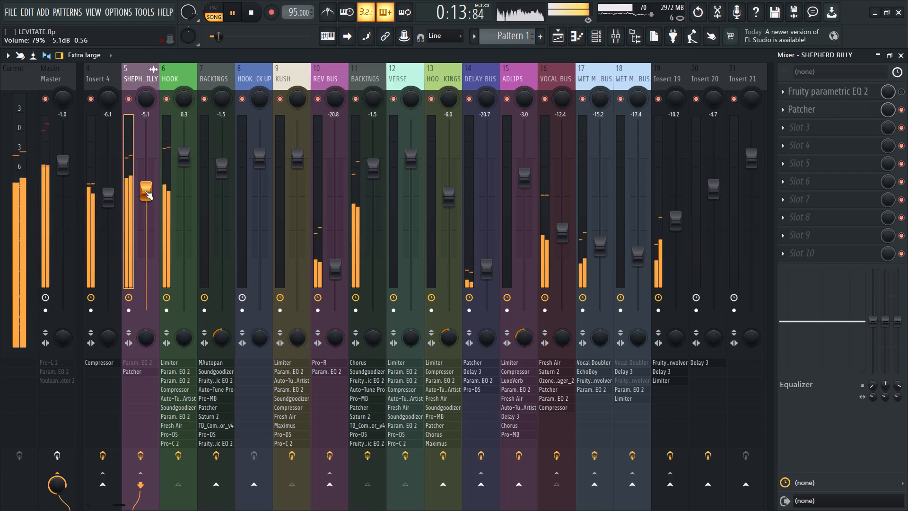
left_click(145, 191)
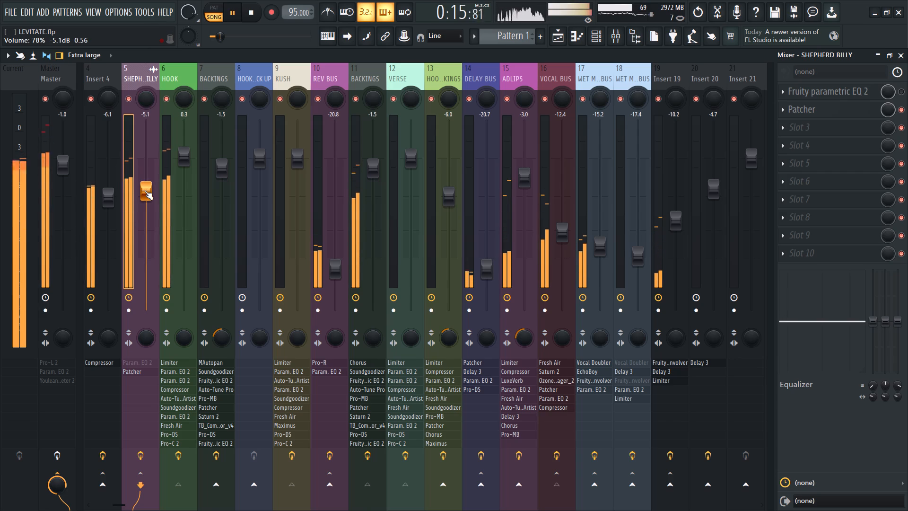
left_click(175, 69)
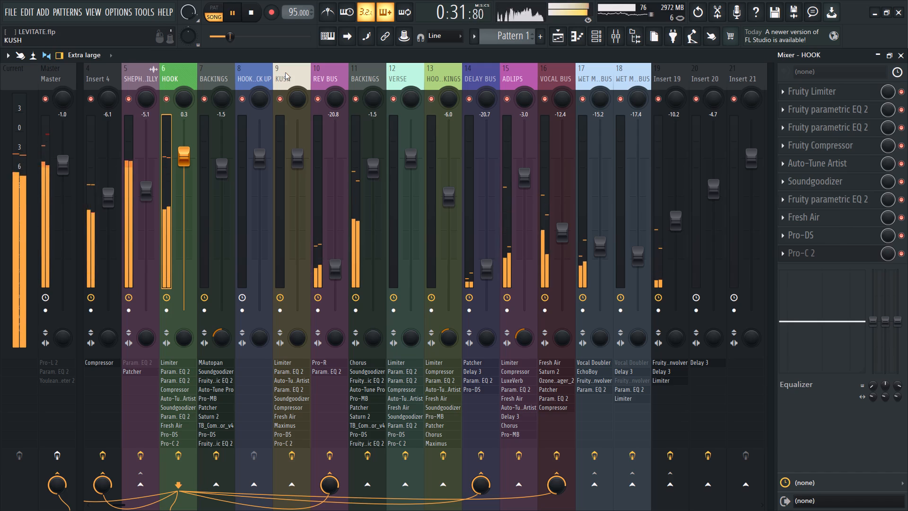
left_click(559, 78)
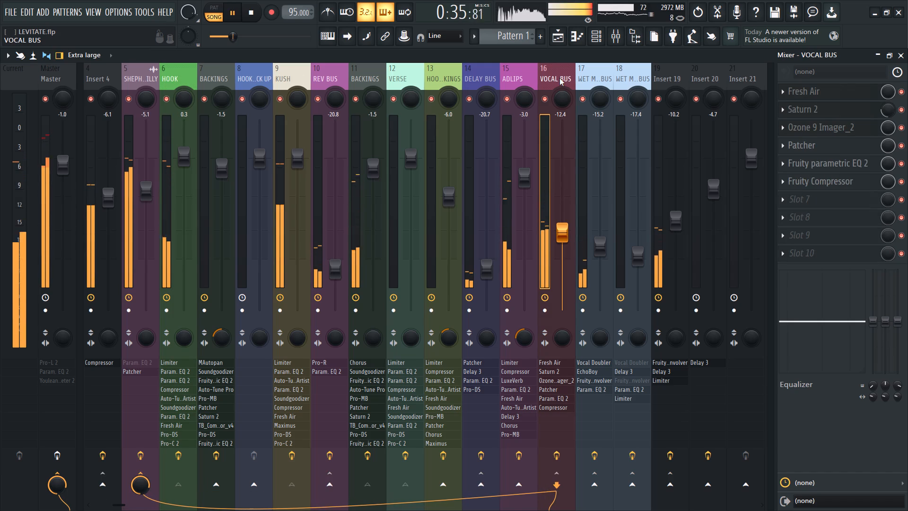
left_click(559, 78)
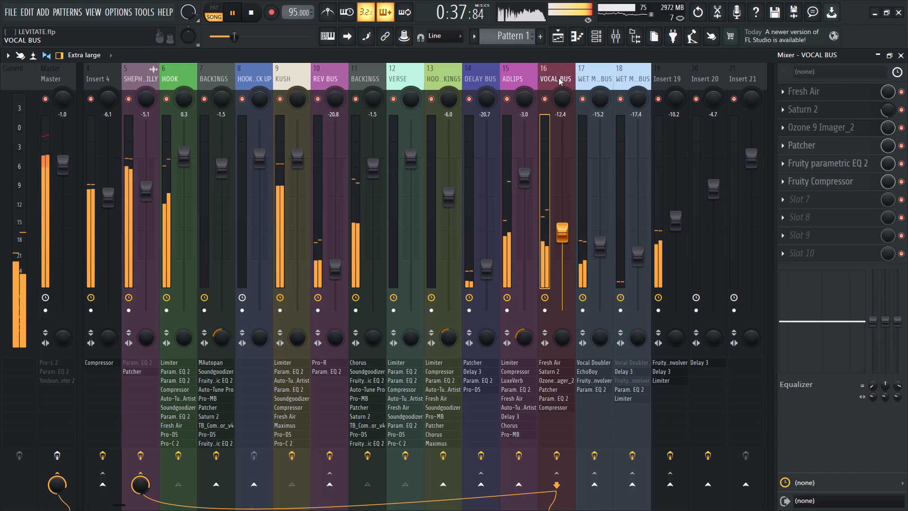
left_click(160, 74)
left_click(168, 76)
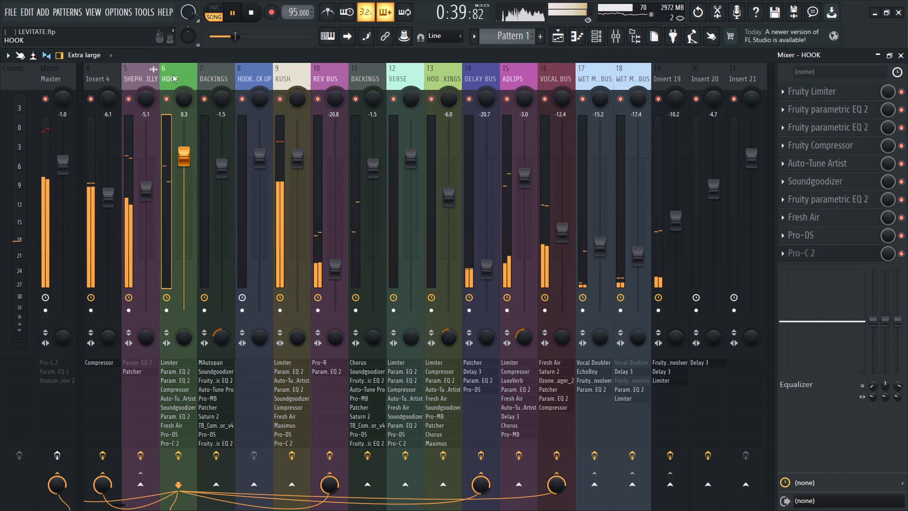
left_click(549, 75)
scroll(549, 75, "down", 1)
left_click(396, 76)
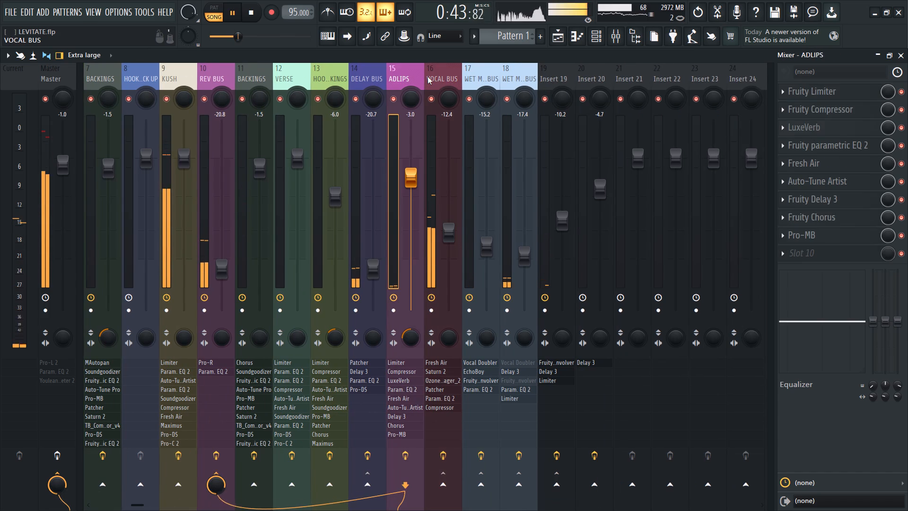
left_click(428, 77)
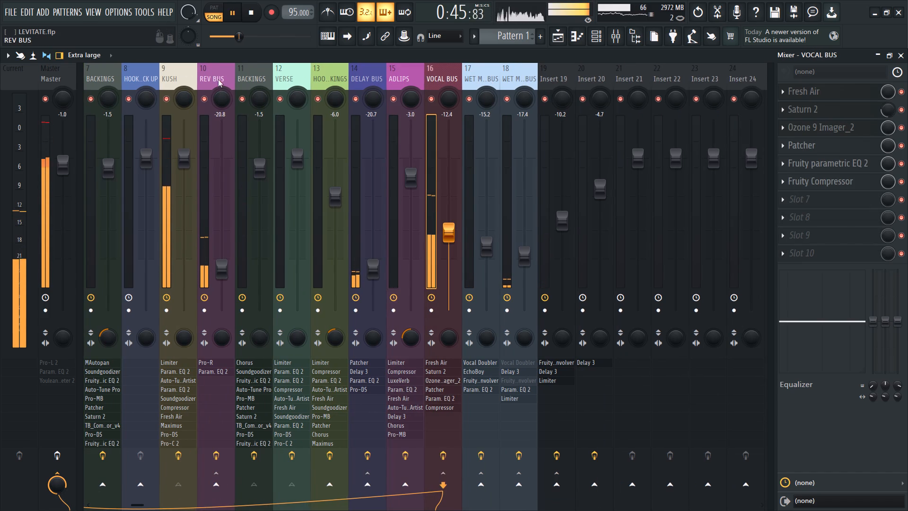
left_click(256, 79)
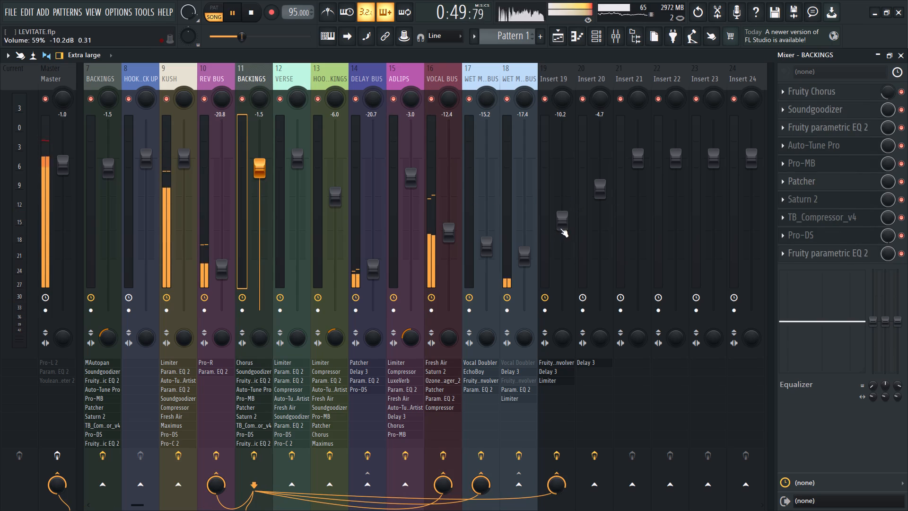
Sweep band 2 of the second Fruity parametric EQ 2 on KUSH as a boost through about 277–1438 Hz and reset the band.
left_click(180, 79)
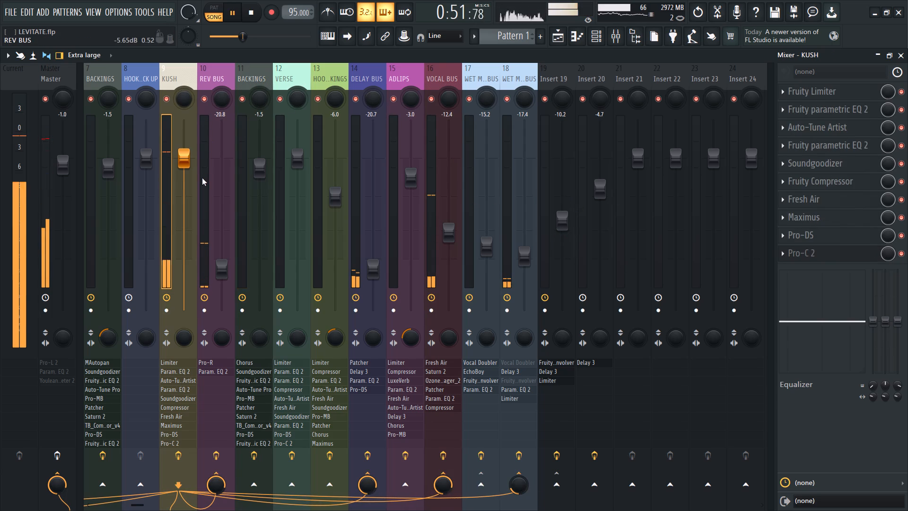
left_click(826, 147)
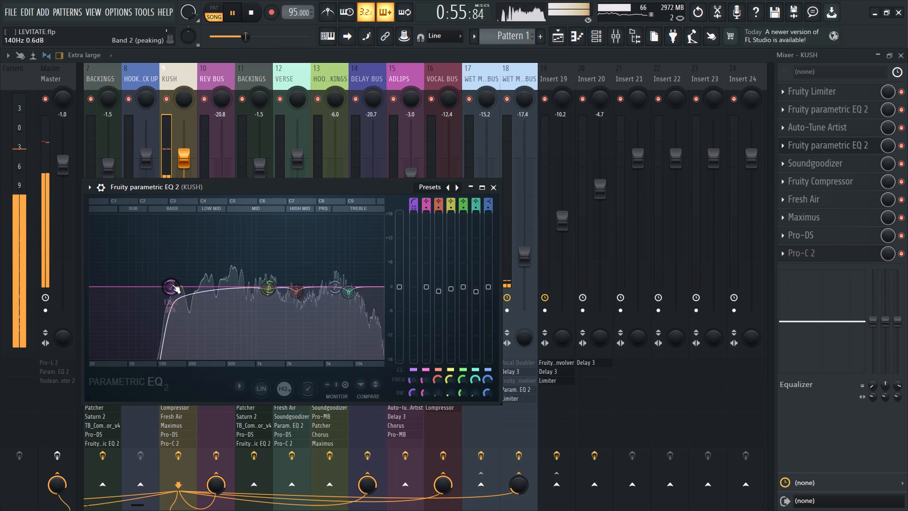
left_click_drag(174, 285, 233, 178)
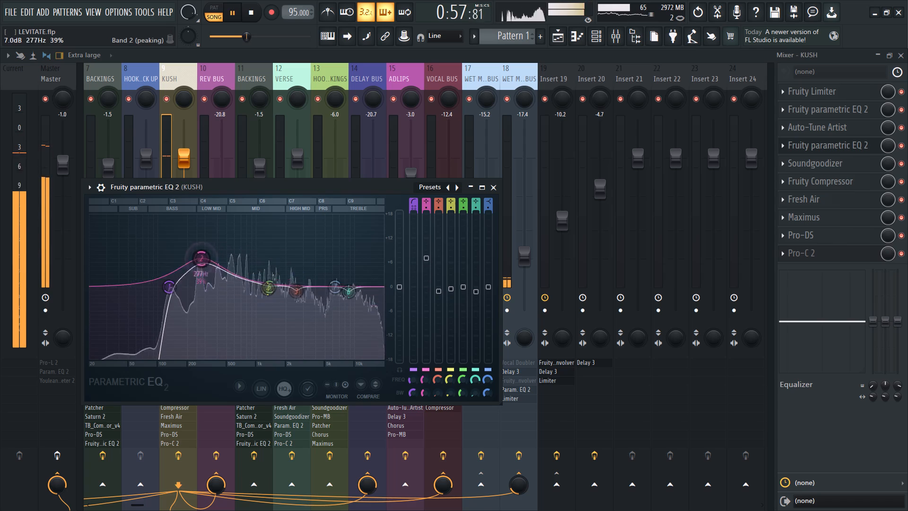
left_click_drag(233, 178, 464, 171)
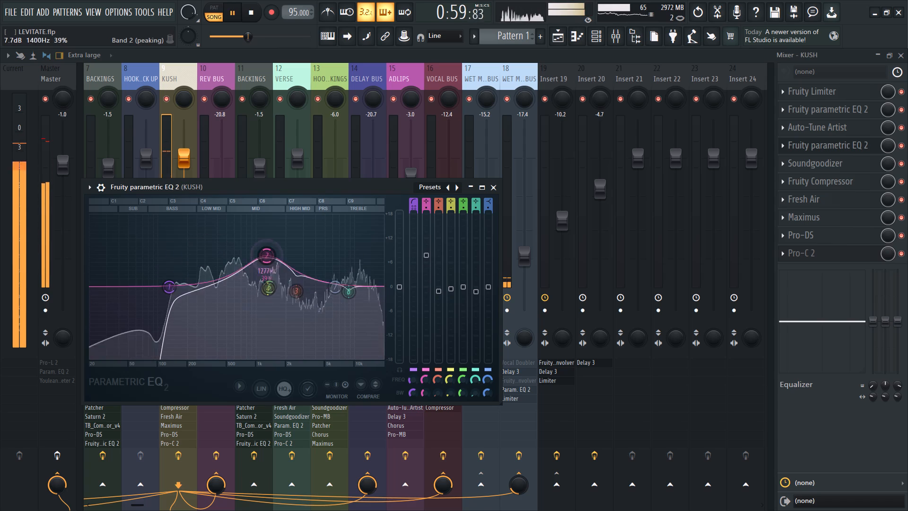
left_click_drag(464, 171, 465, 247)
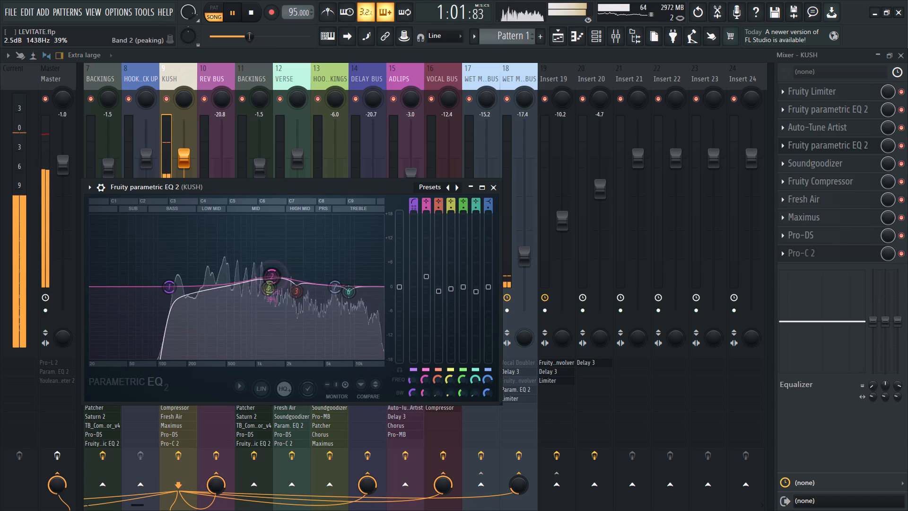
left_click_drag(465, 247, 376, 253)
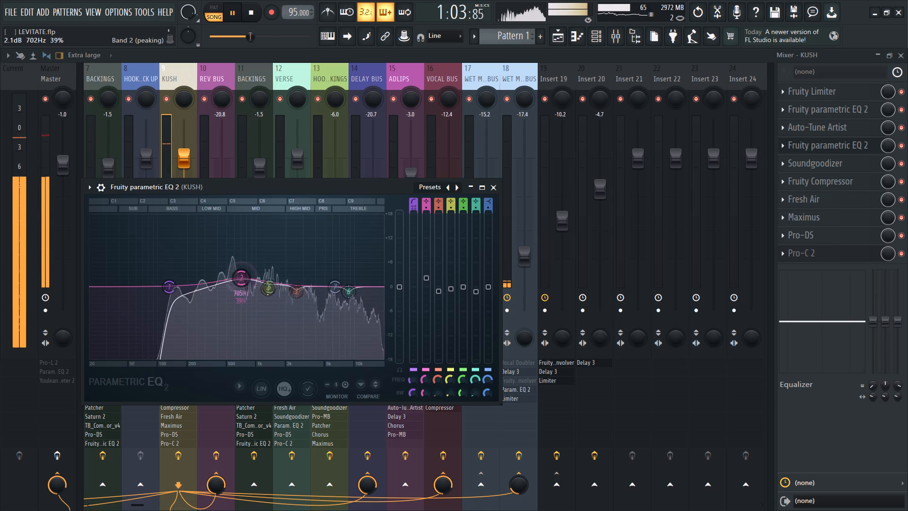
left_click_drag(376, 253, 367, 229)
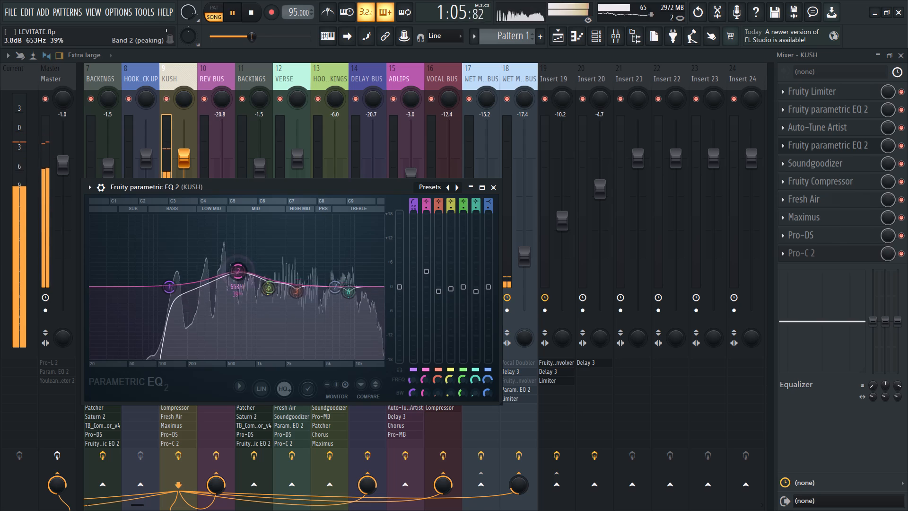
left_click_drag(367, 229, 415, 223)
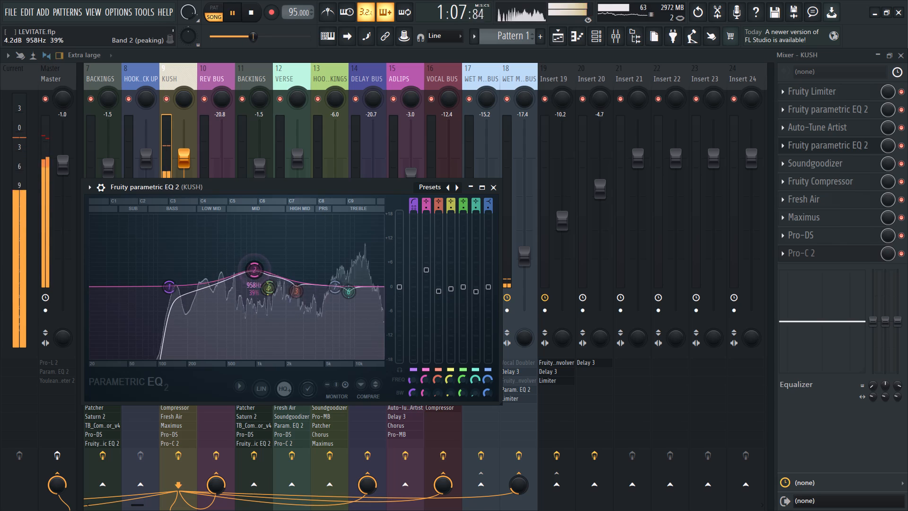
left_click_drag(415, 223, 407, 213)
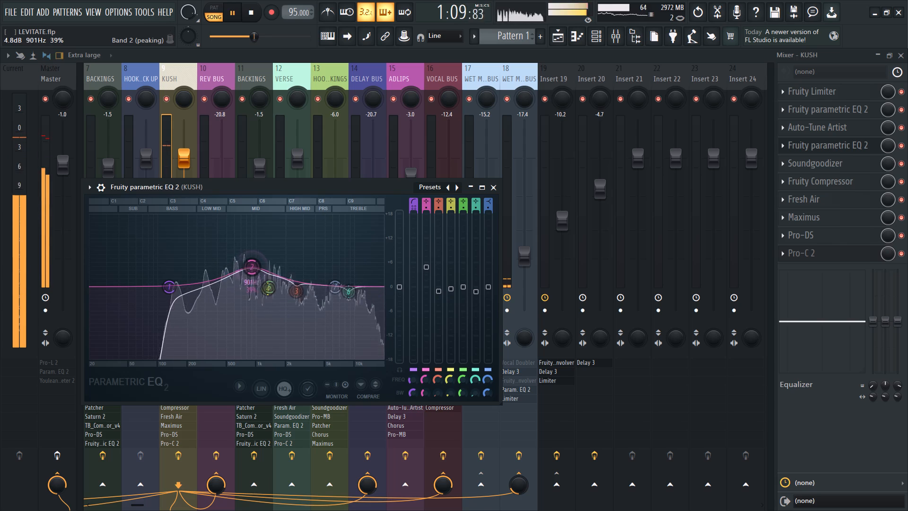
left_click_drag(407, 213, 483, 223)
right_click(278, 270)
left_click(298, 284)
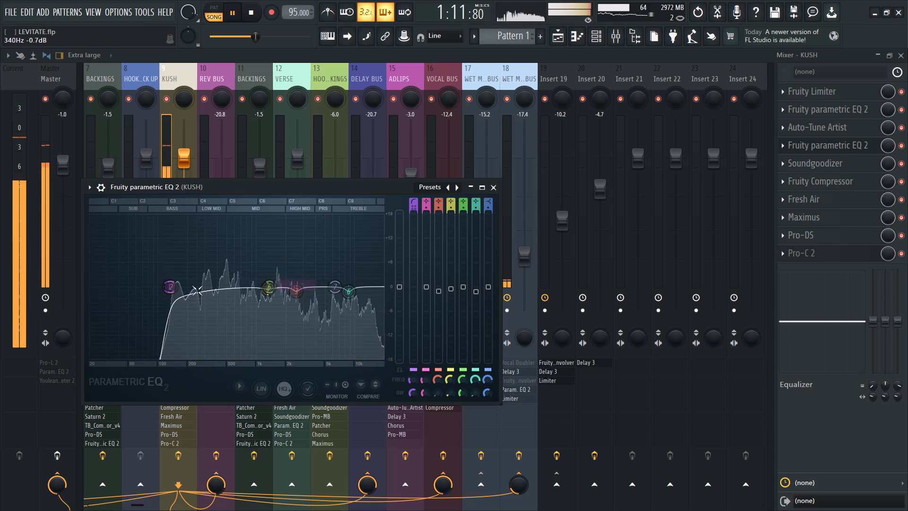
Boost band 2 of the second Fruity parametric EQ 2 on KUSH by about 1.9 dB at 4471 Hz and close the EQ.
left_click_drag(174, 291, 598, 282)
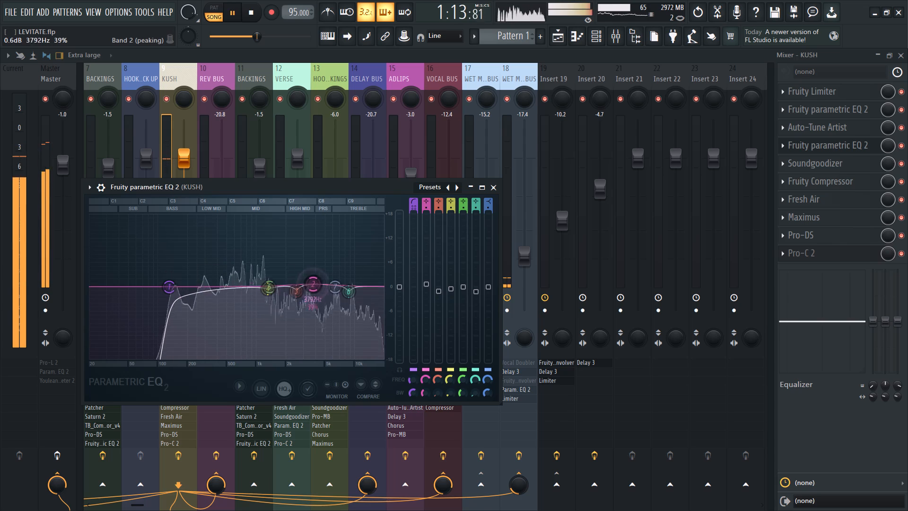
left_click_drag(598, 282, 320, 279)
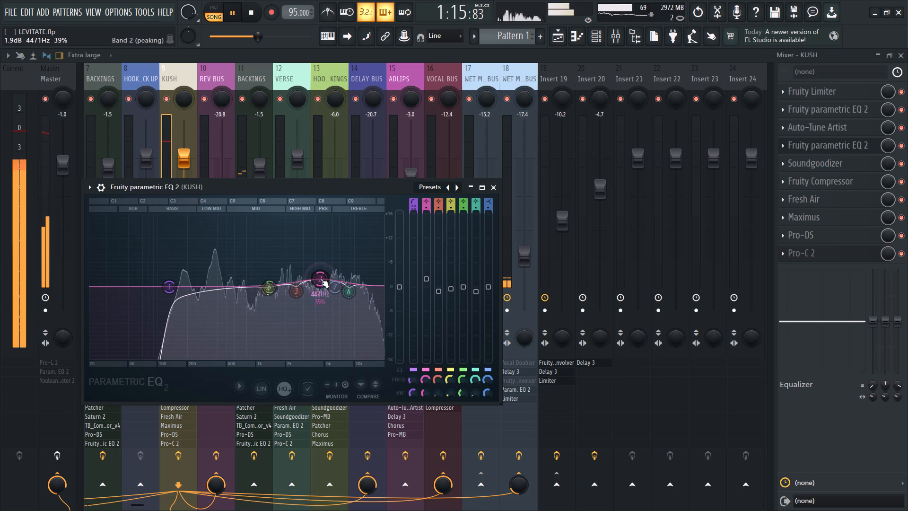
left_click_drag(320, 279, 604, 264)
left_click(320, 279)
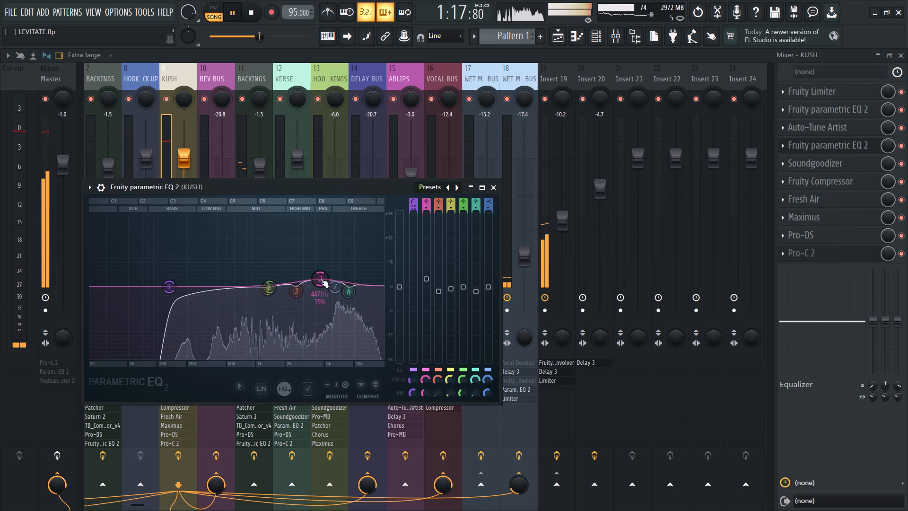
left_click(501, 190)
left_click(491, 190)
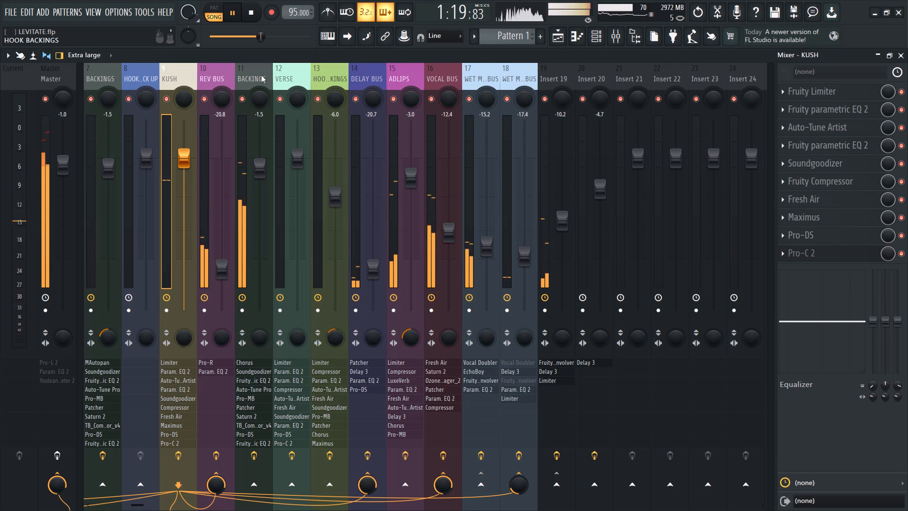
Check the HOOK track and review the second Fruity parametric EQ 2 curve on KUSH.
scroll(254, 71, "up", 1)
left_click(182, 74)
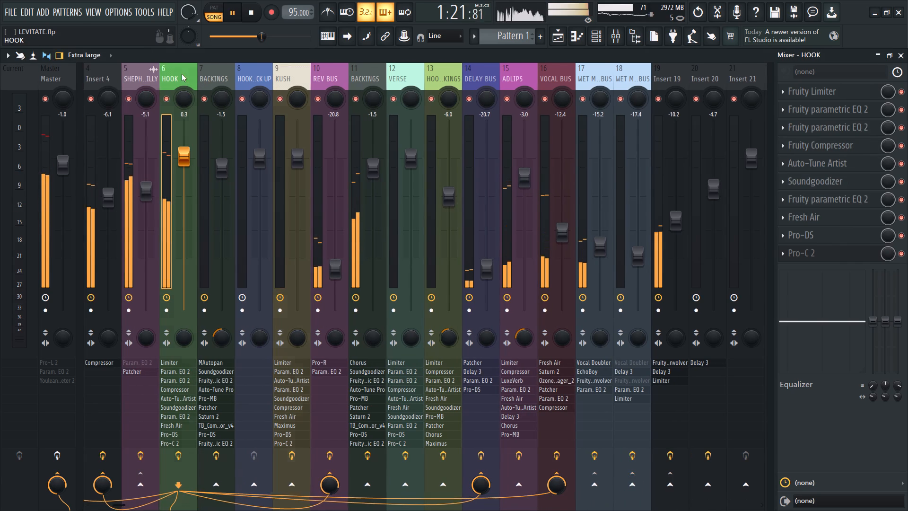
left_click(283, 81)
left_click(823, 150)
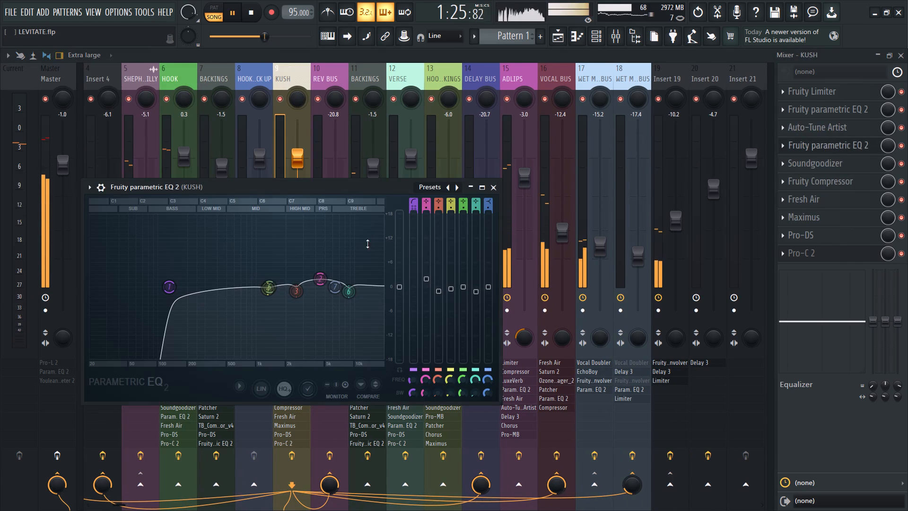
left_click(496, 186)
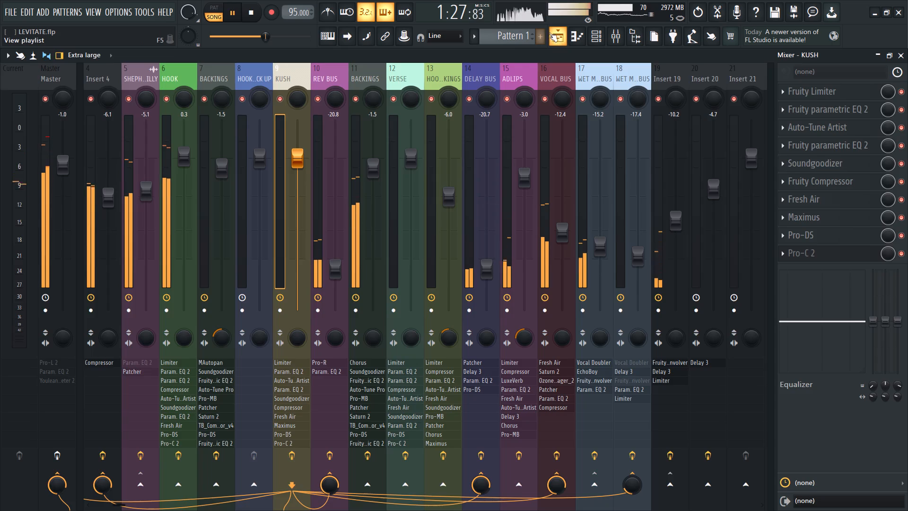
Examine the playlist arrangement around the playhead near bar 37, including the vocal tracks below Track 17.
left_click(553, 34)
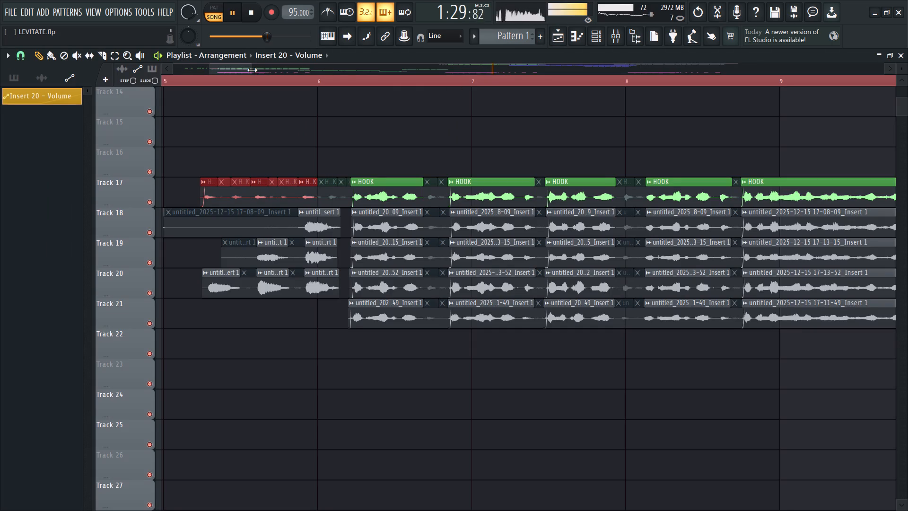
left_click_drag(252, 70, 674, 77)
left_click_drag(567, 67, 578, 67)
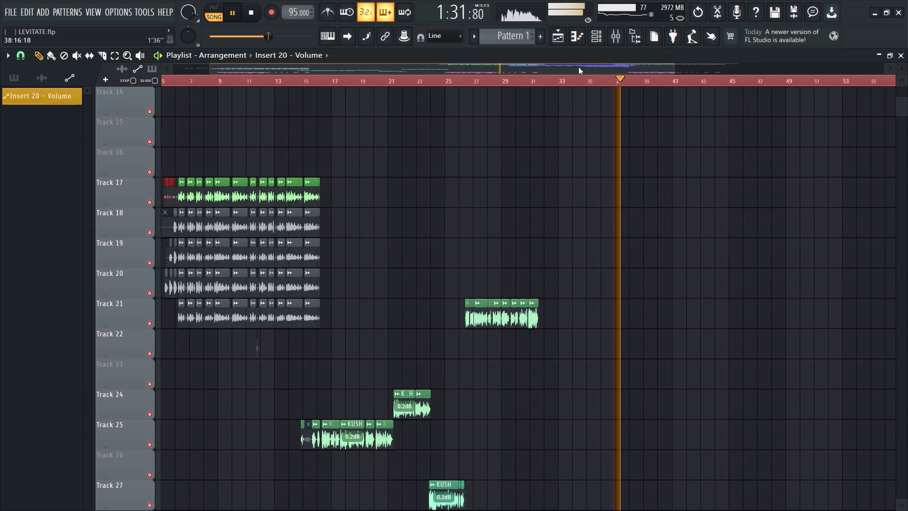
left_click_drag(578, 67, 580, 67)
scroll(531, 241, "down", 5)
scroll(589, 141, "down", 2)
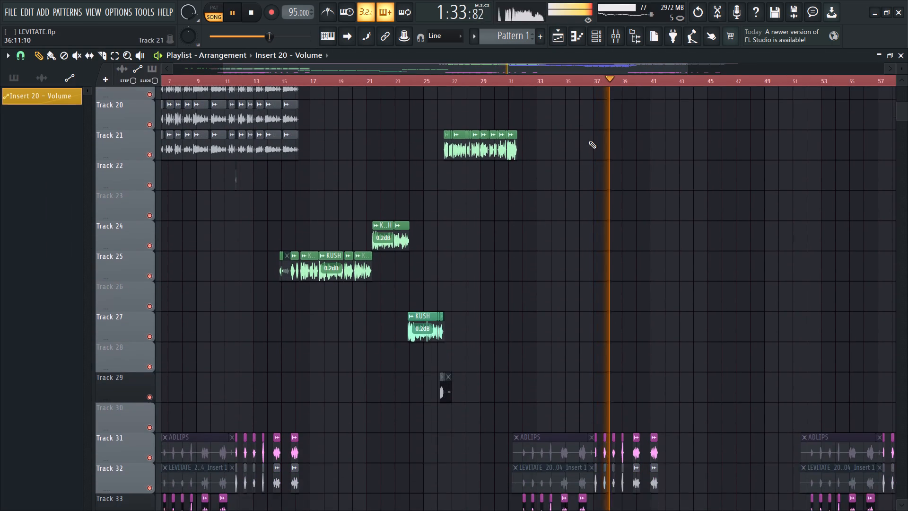
scroll(589, 141, "down", 1)
Return to the mixer and bypass all effects on the VERSE track.
left_click(621, 39)
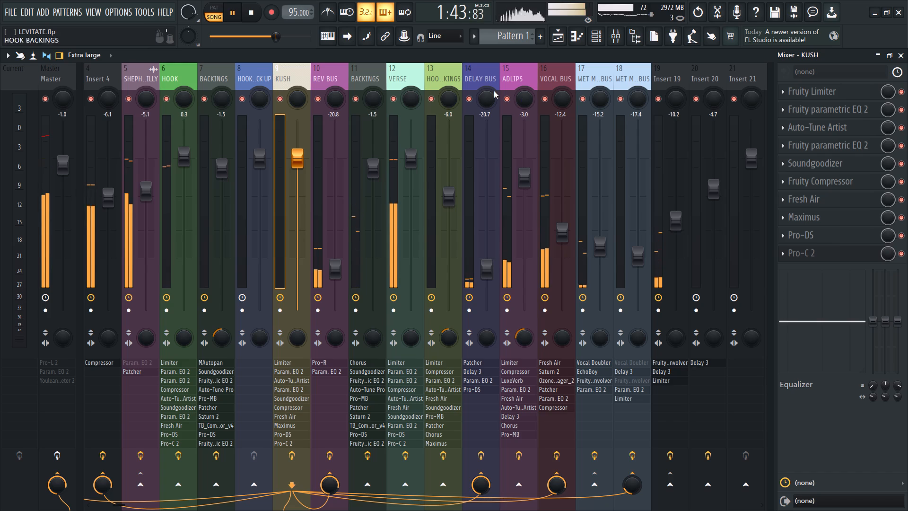
left_click(518, 73)
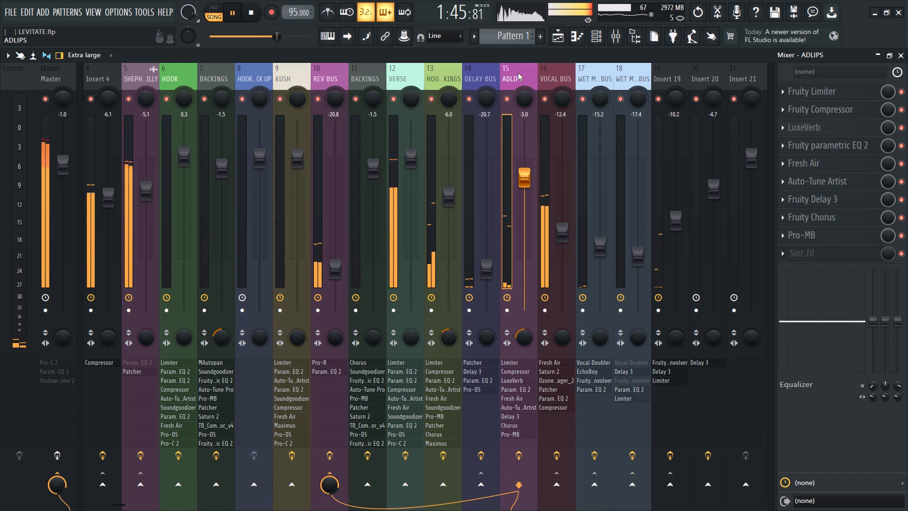
left_click(405, 77)
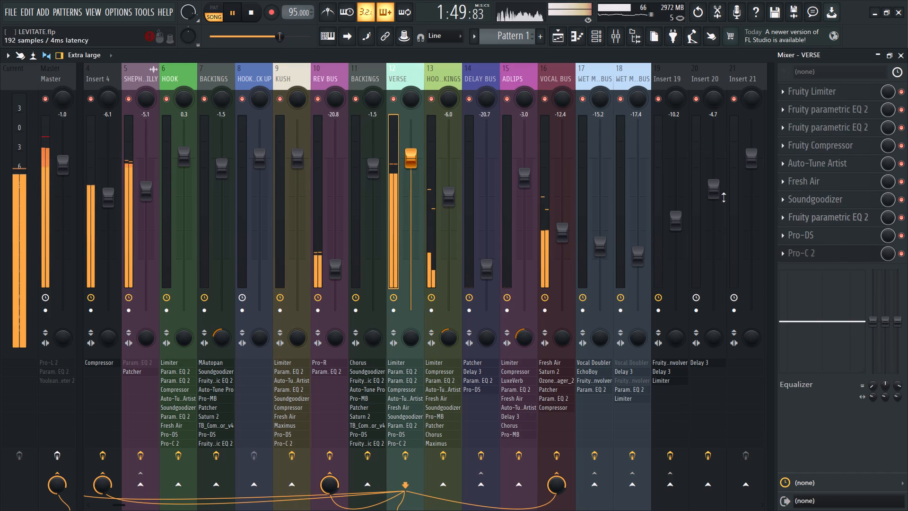
left_click(402, 458)
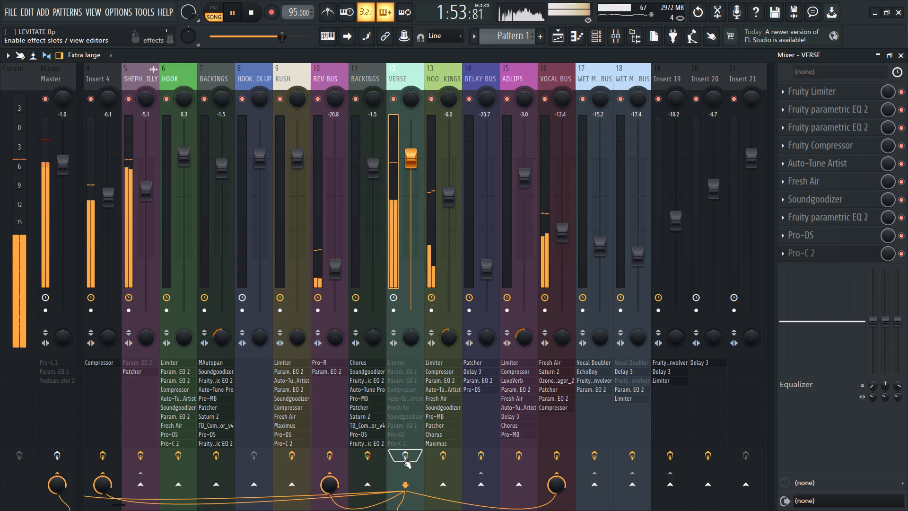
Re-enable all effects on the VERSE track.
left_click(403, 459)
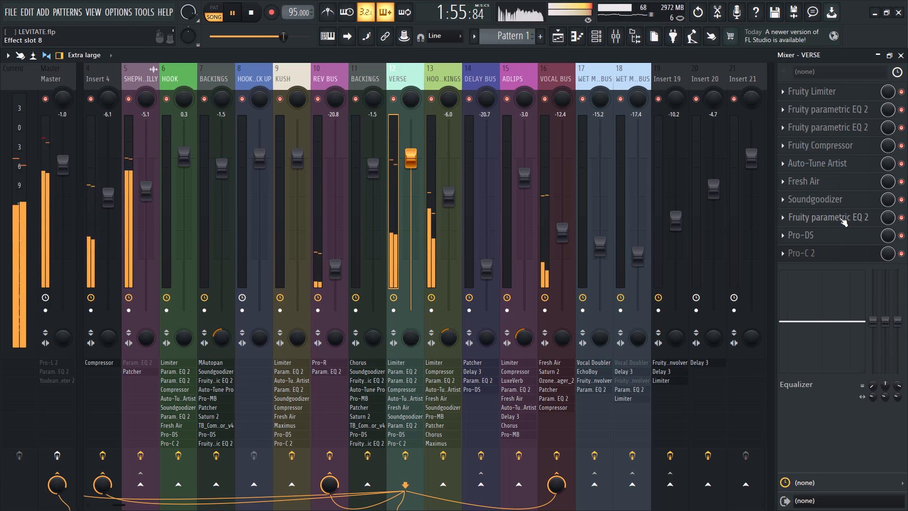
Review the curves of the three Fruity parametric EQ 2 instances on VERSE and close the EQ.
left_click(839, 218)
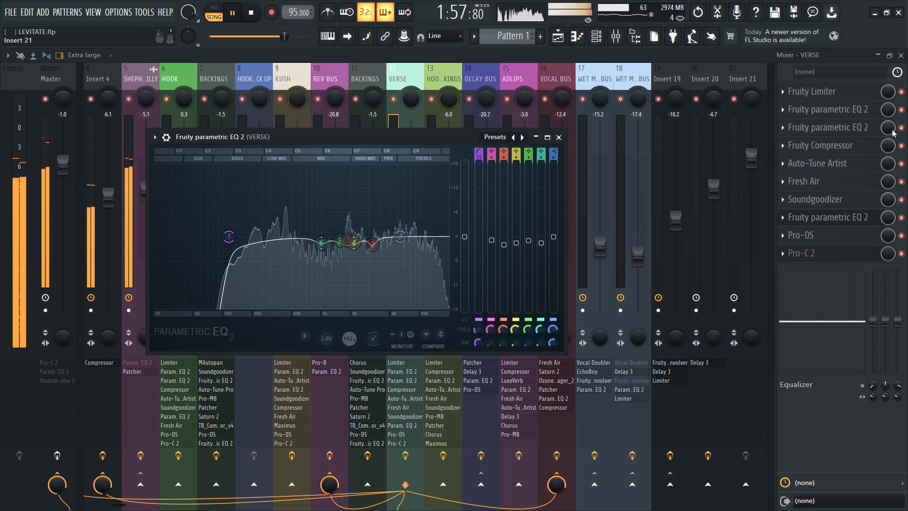
left_click(849, 132)
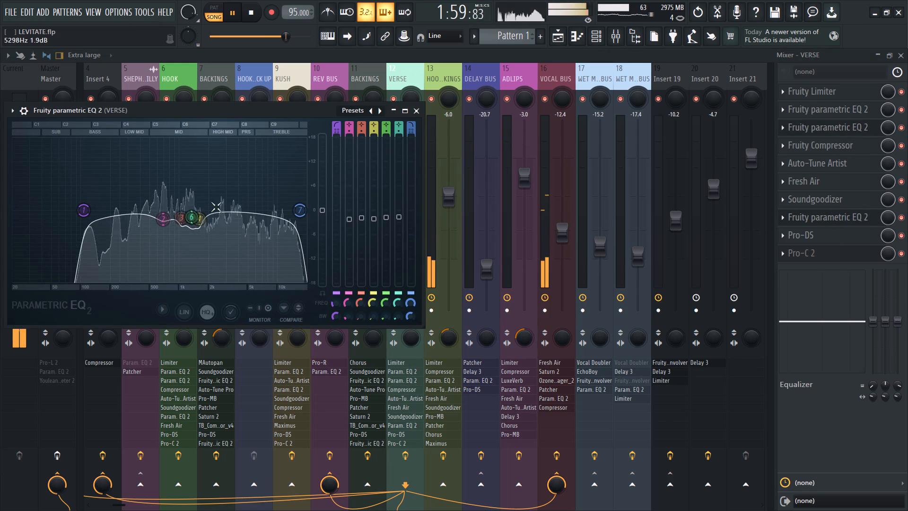
left_click(828, 110)
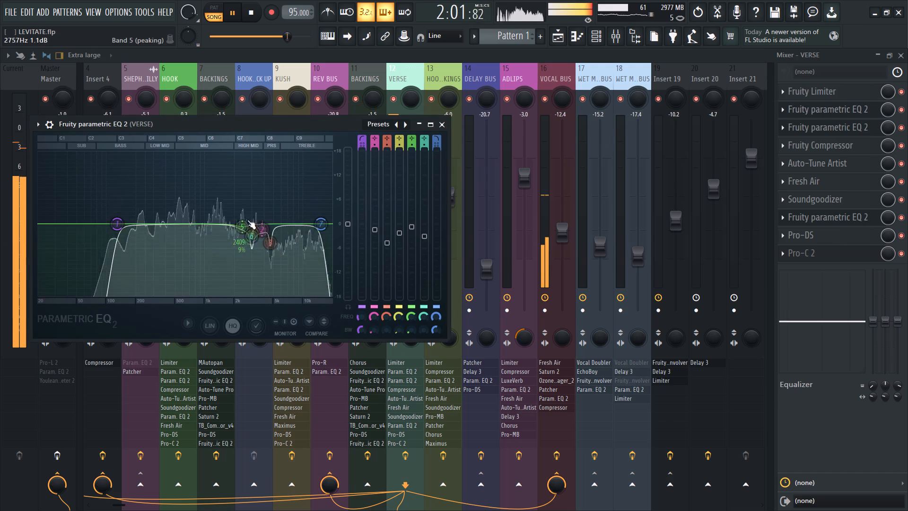
left_click(439, 126)
Compare VERSE with all its effects bypassed and enabled again.
left_click(402, 70)
left_click(410, 456)
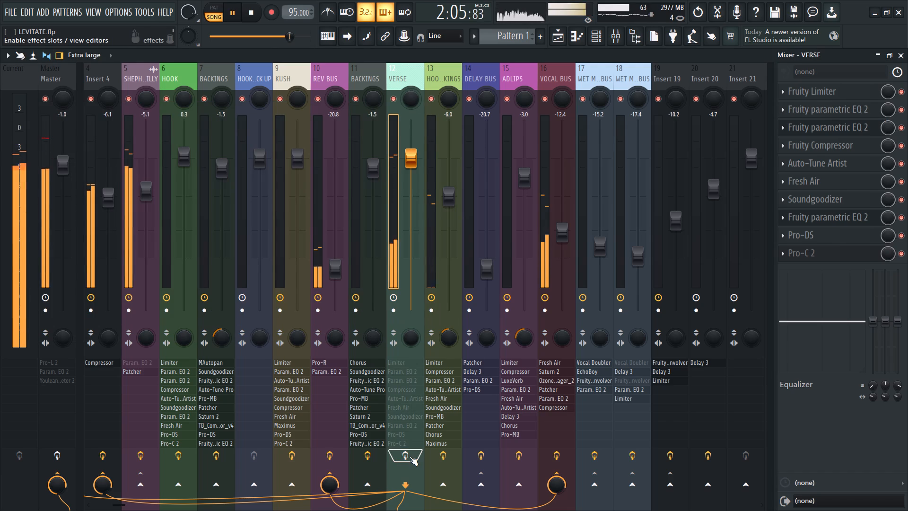
left_click(410, 457)
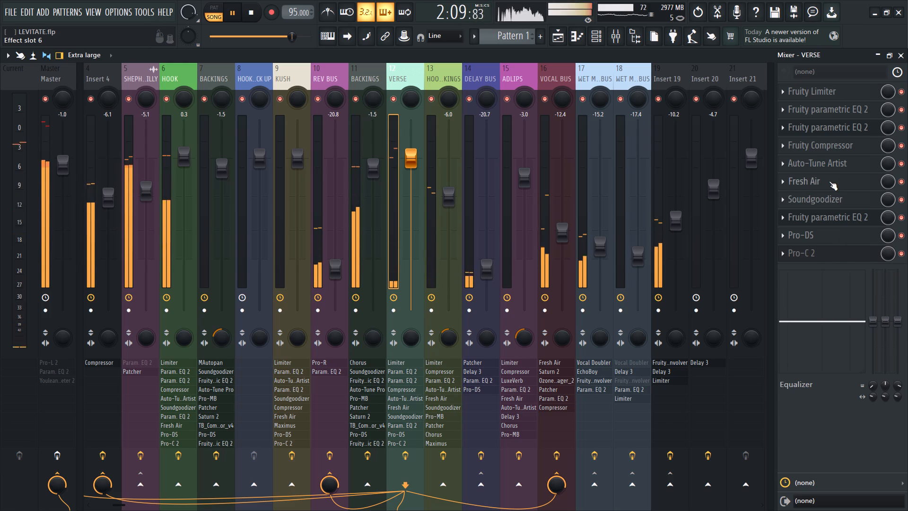
Set Fresh Air on HOOK to Mid Air 23 and High Air 22, replay from about 1:38 and close the plugin.
left_click(178, 79)
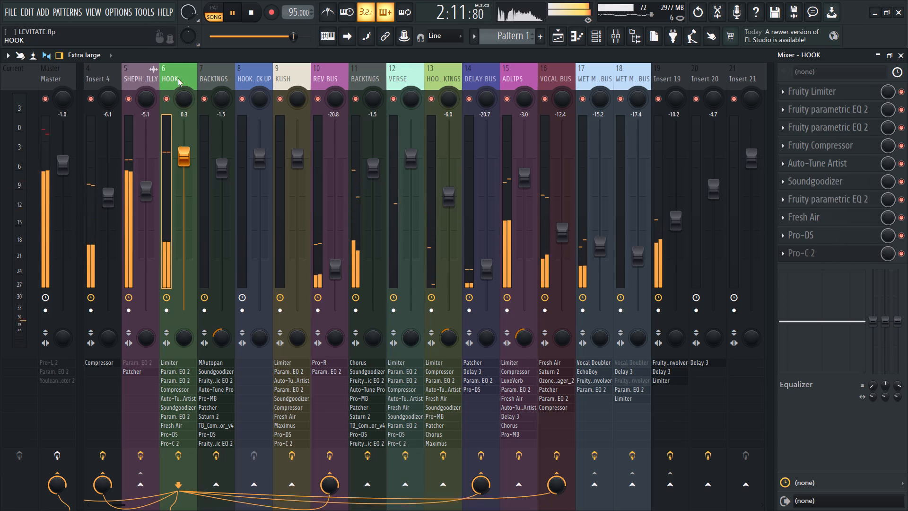
left_click(813, 219)
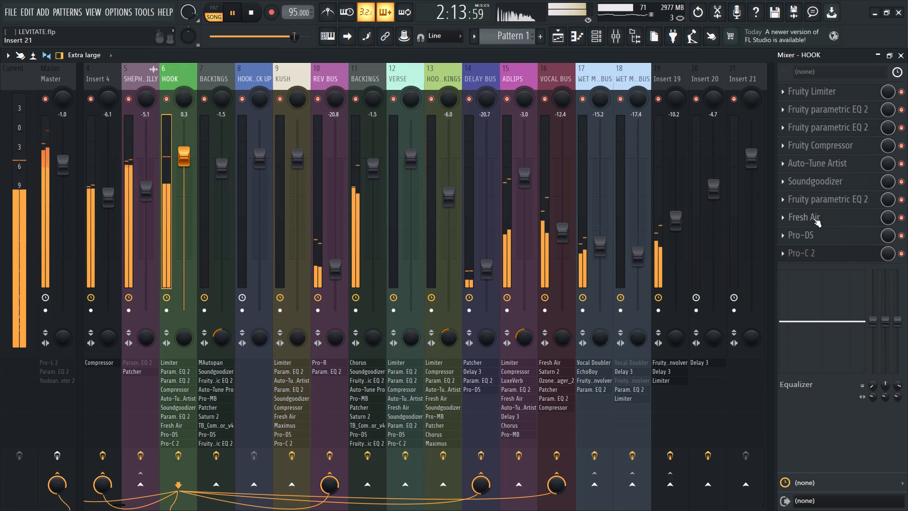
scroll(176, 370, "up", 2)
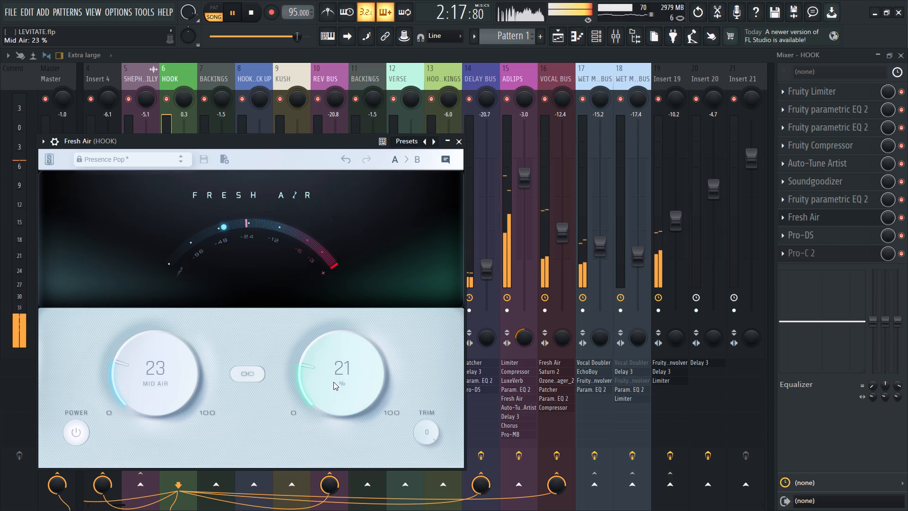
scroll(330, 385, "up", 1)
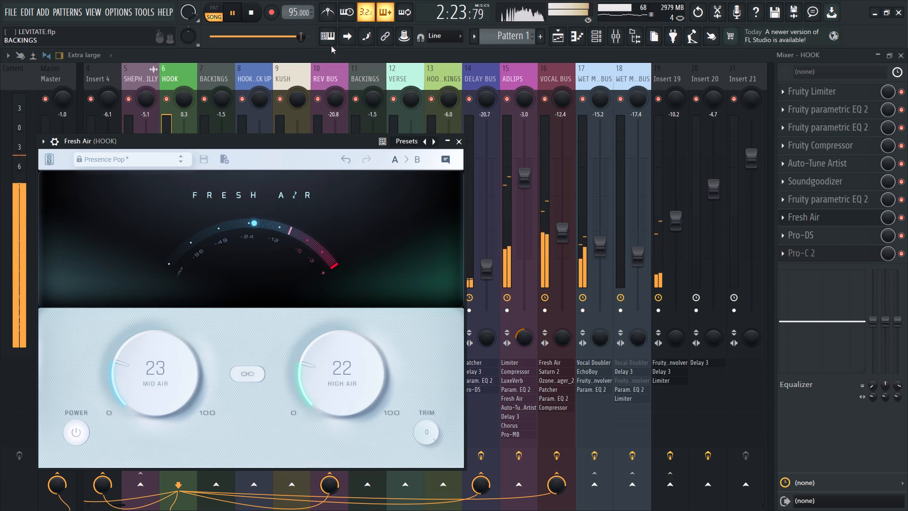
left_click_drag(301, 35, 269, 52)
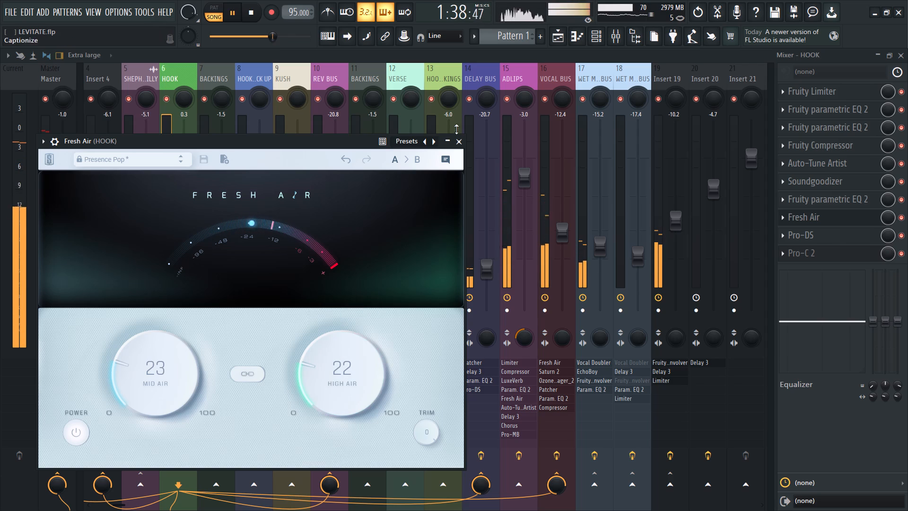
left_click(460, 142)
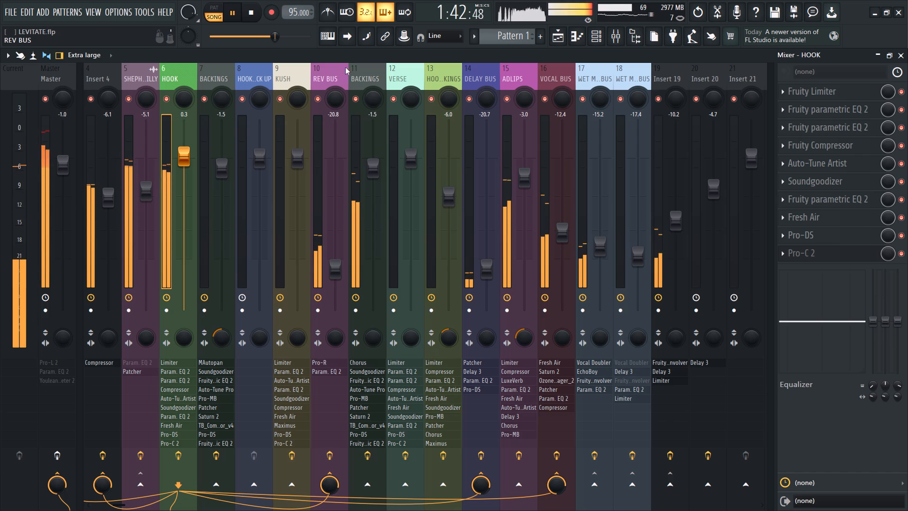
Set Fresh Air on VERSE to Mid Air 21 and High Air 22, and close the plugin.
left_click(404, 74)
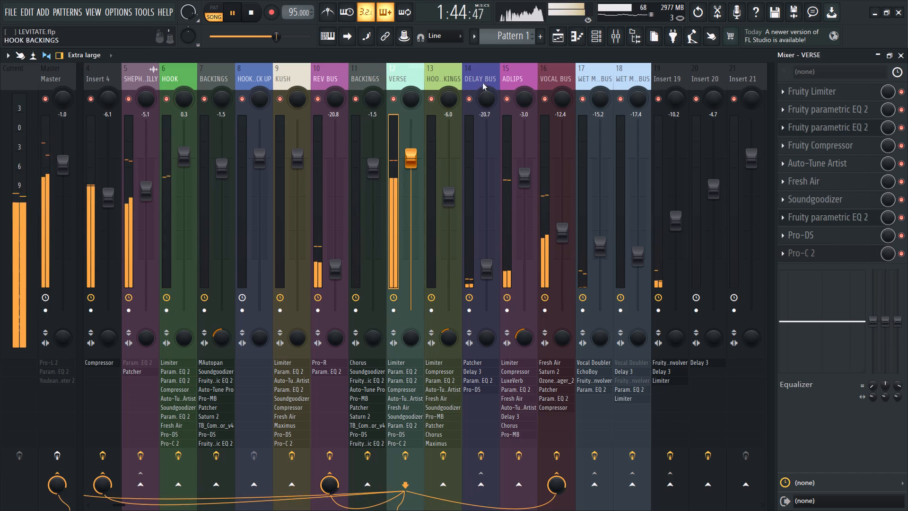
left_click(819, 180)
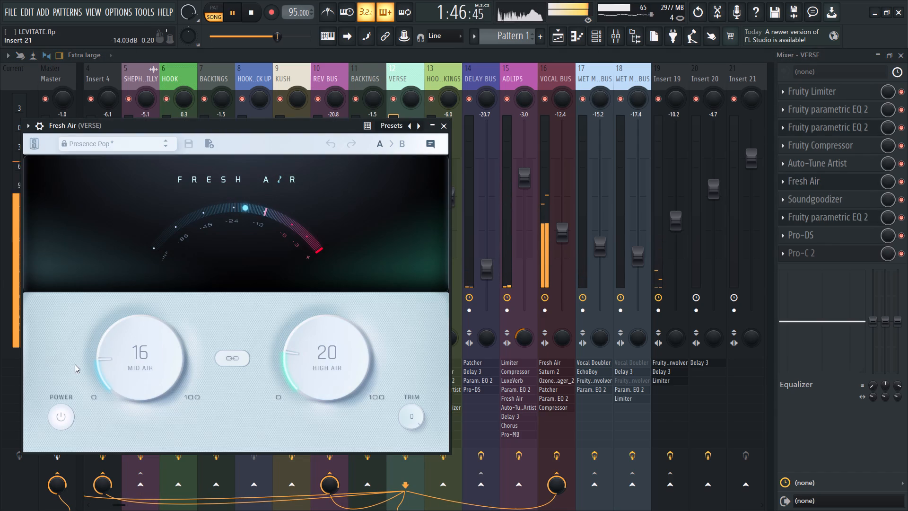
scroll(122, 357, "up", 3)
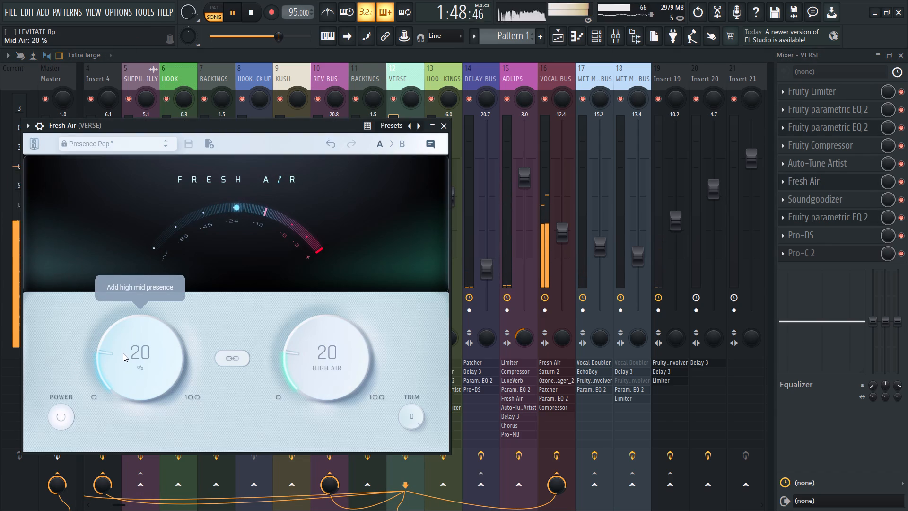
scroll(123, 353, "up", 1)
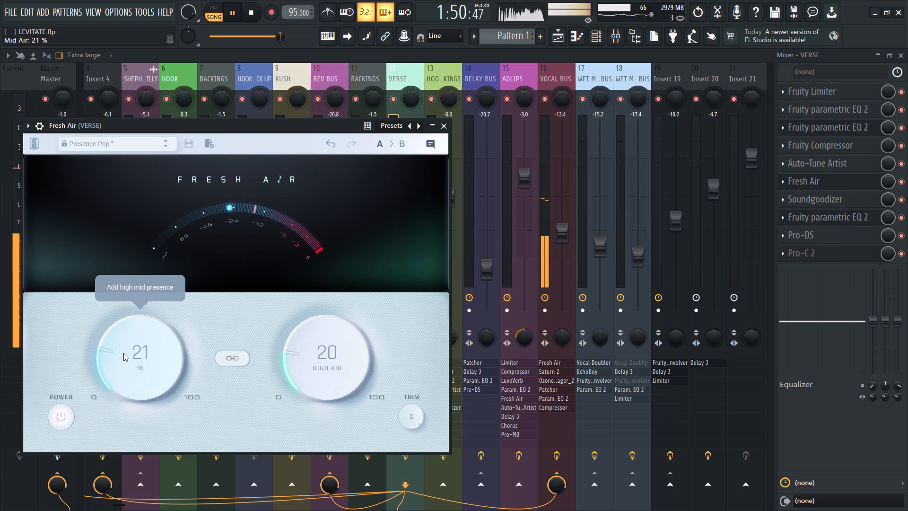
scroll(123, 353, "up", 2)
scroll(123, 352, "down", 2)
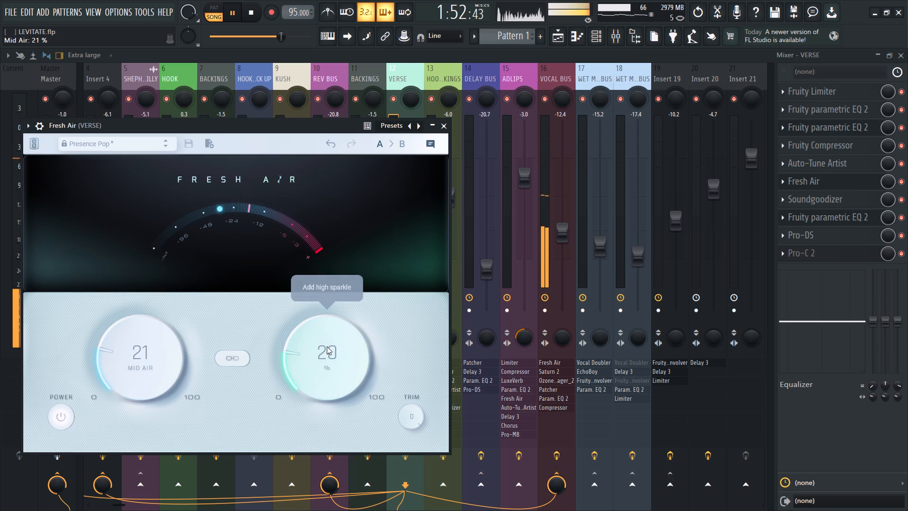
scroll(327, 354, "up", 2)
scroll(314, 354, "down", 1)
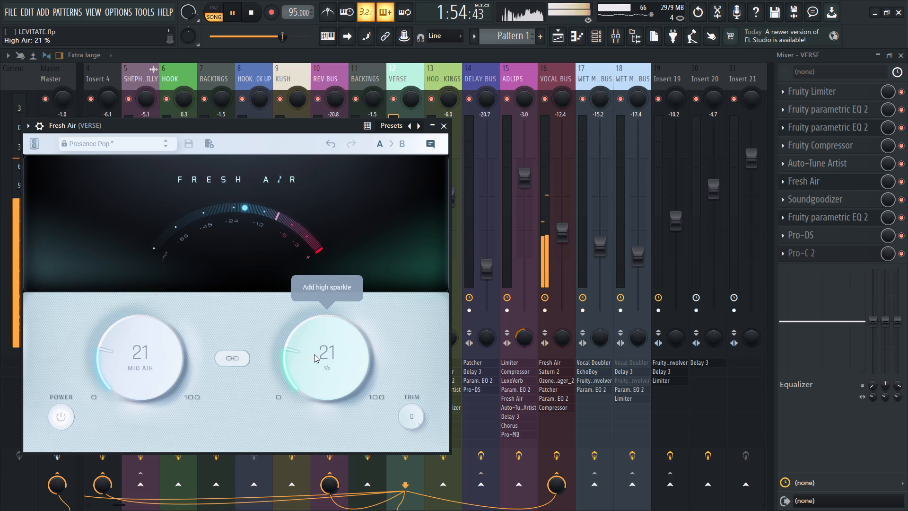
scroll(314, 354, "up", 1)
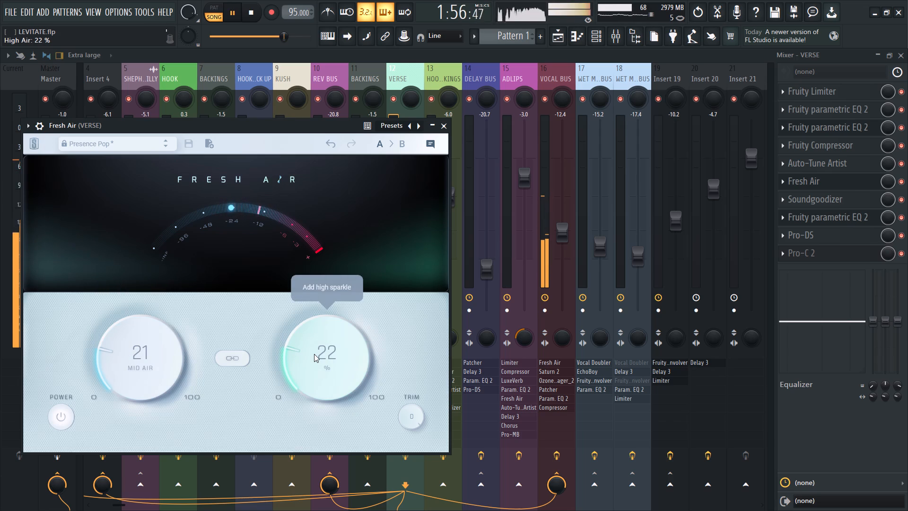
left_click(445, 125)
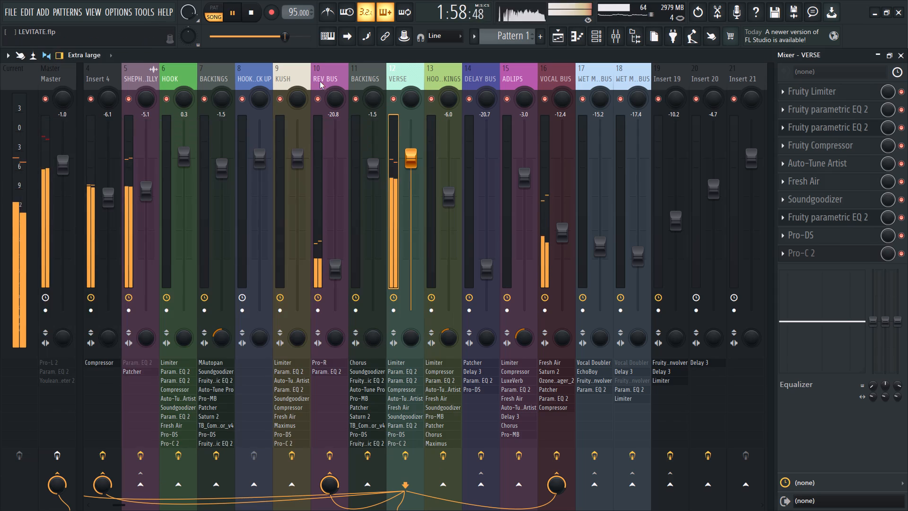
Check the Patcher stereo width control on VOCAL BUS and go back to the VERSE track.
left_click(398, 72)
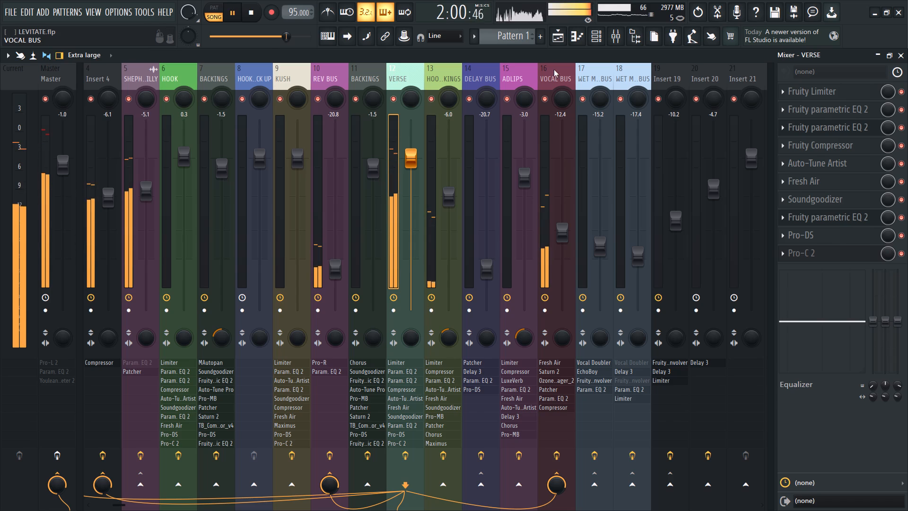
left_click(554, 75)
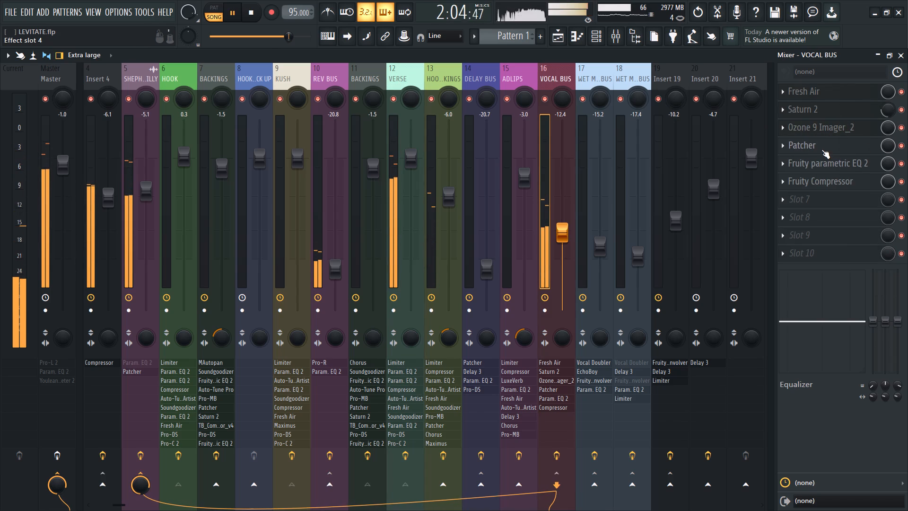
left_click(821, 150)
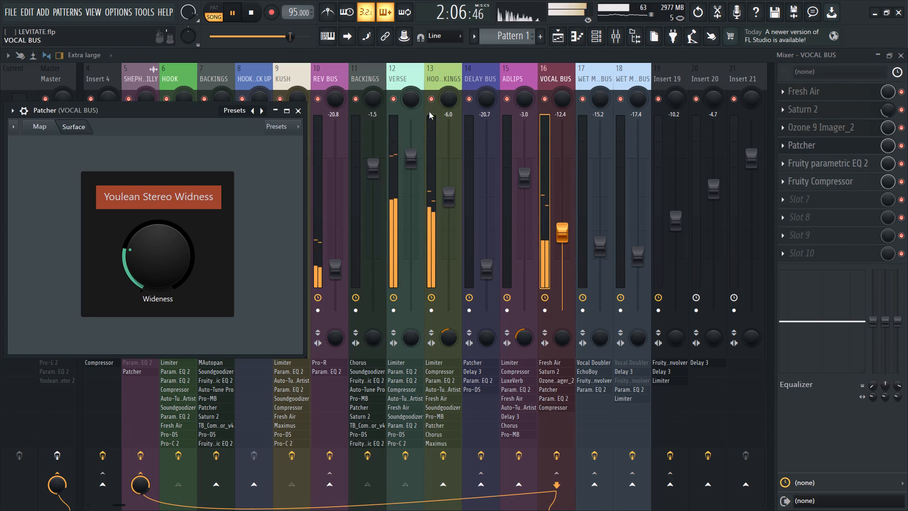
left_click(295, 110)
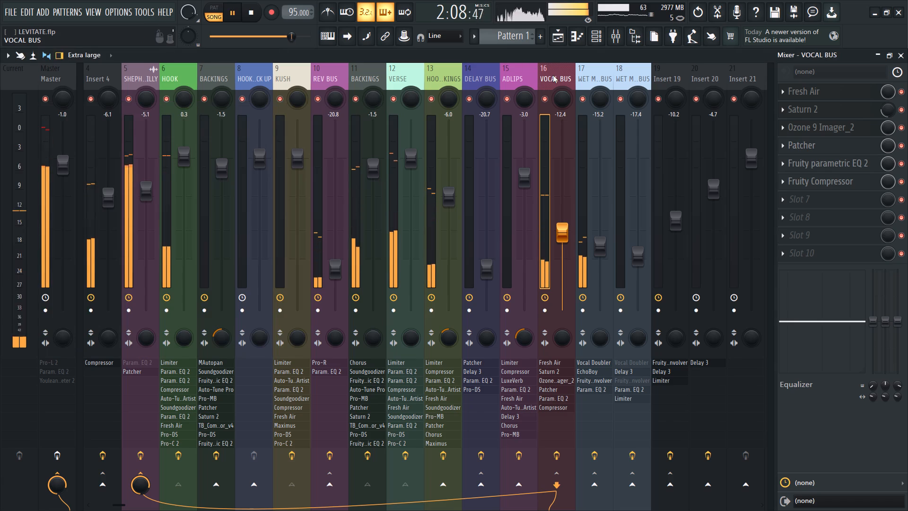
left_click(400, 73)
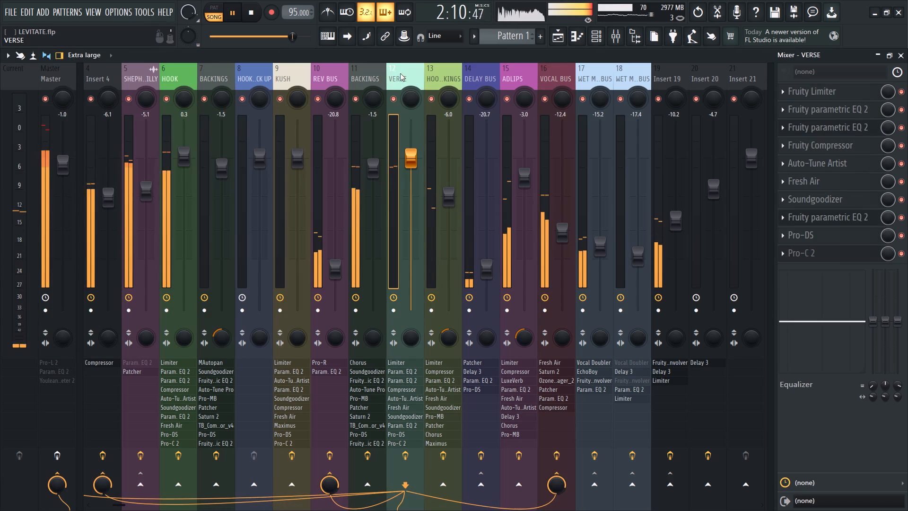
Raise High Air to 24 in Fresh Air on HOOK, keeping Mid Air at 23, and close the plugin.
left_click(166, 76)
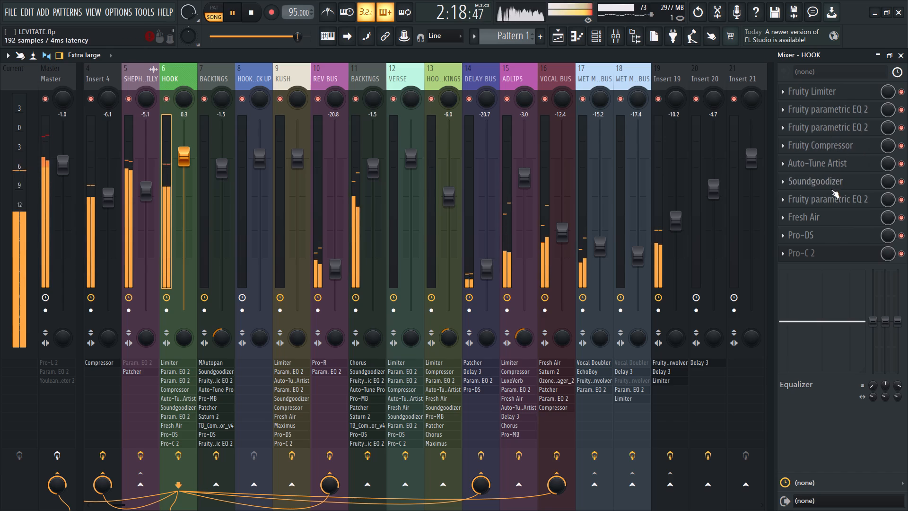
left_click(838, 220)
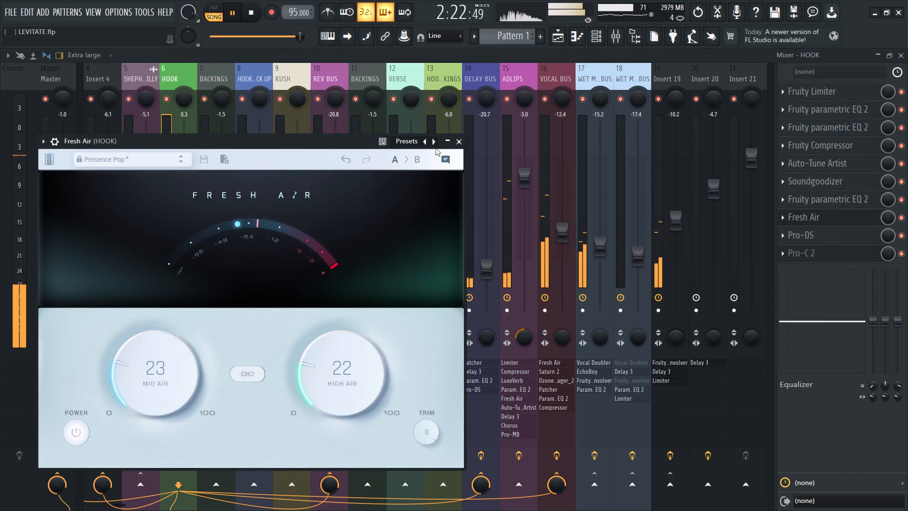
scroll(318, 360, "up", 1)
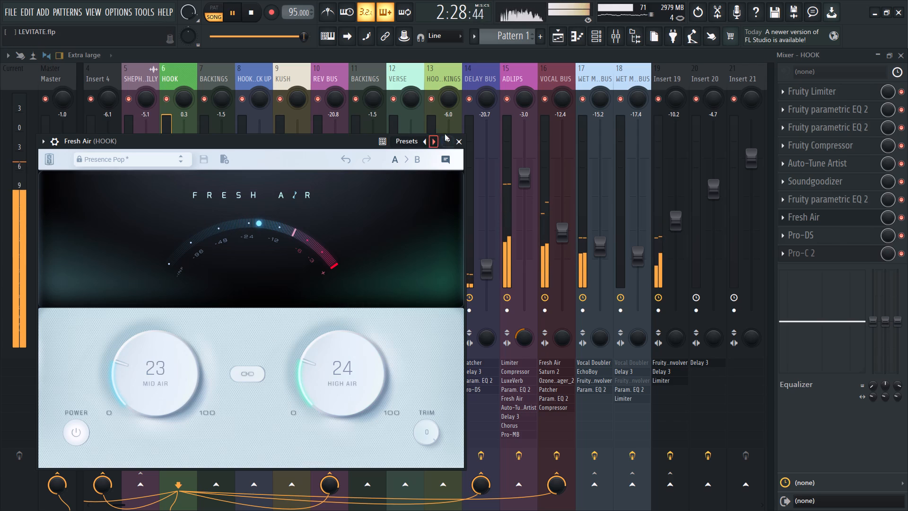
left_click(149, 363)
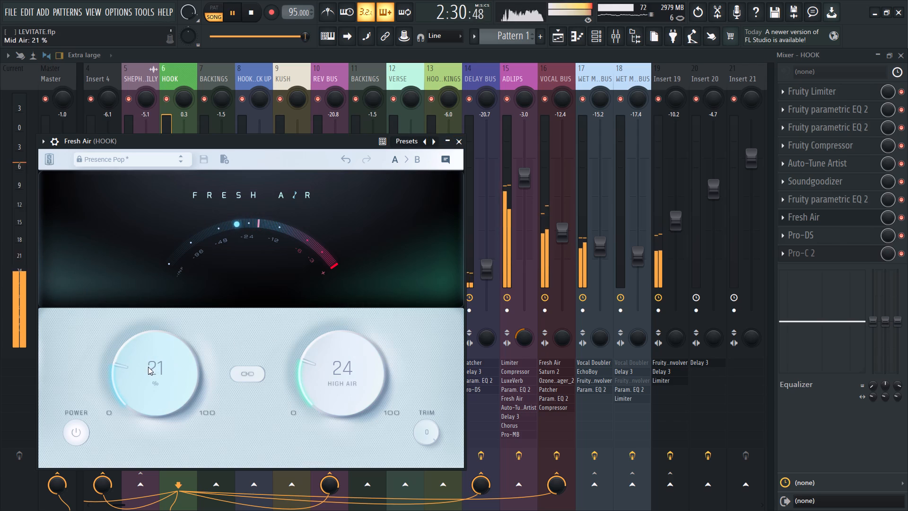
left_click(157, 361)
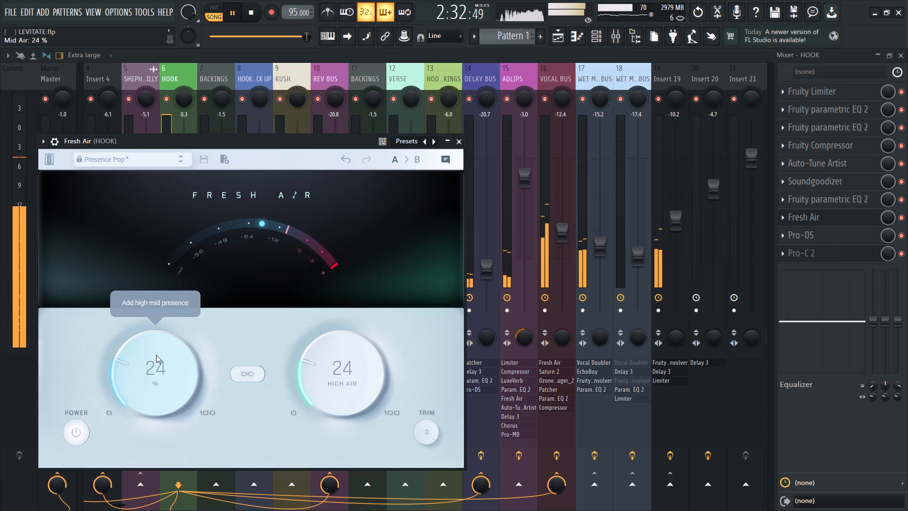
left_click(157, 357)
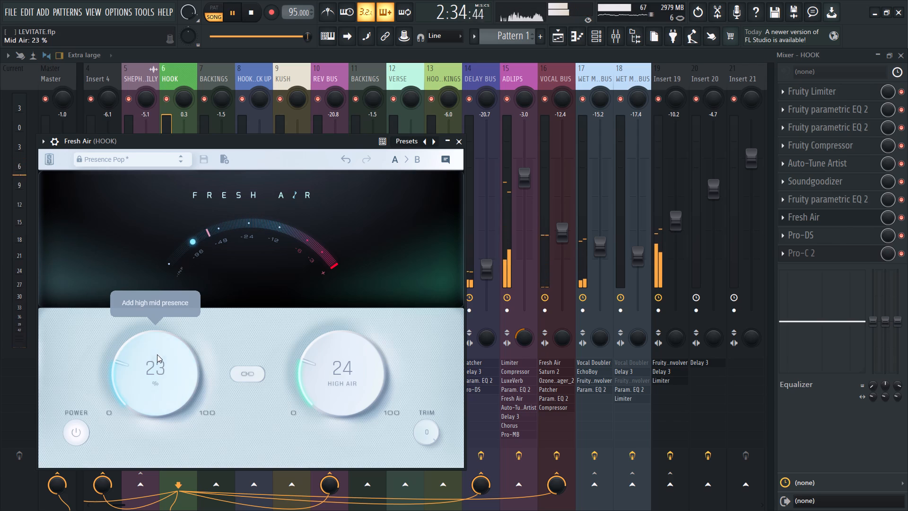
left_click(457, 139)
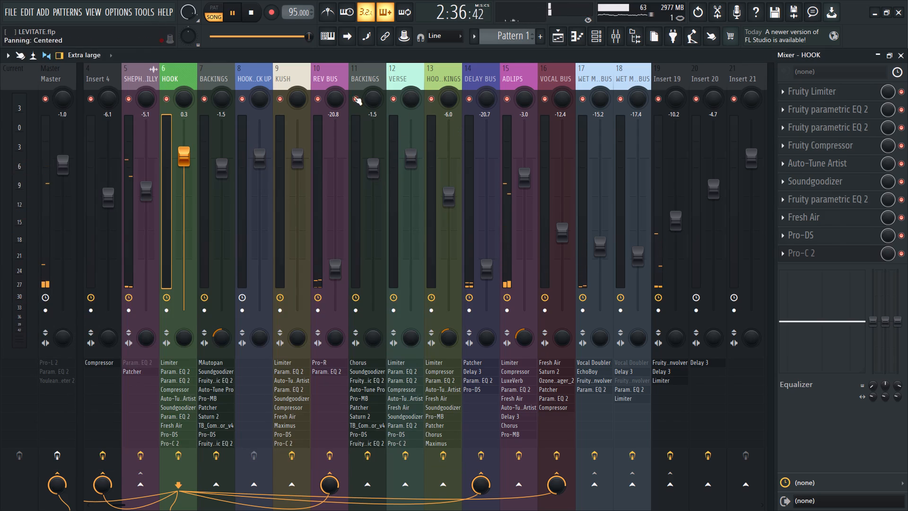
Play the song from the beginning and check the playlist arrangement and the mixer levels.
double_click(253, 7)
left_click(232, 14)
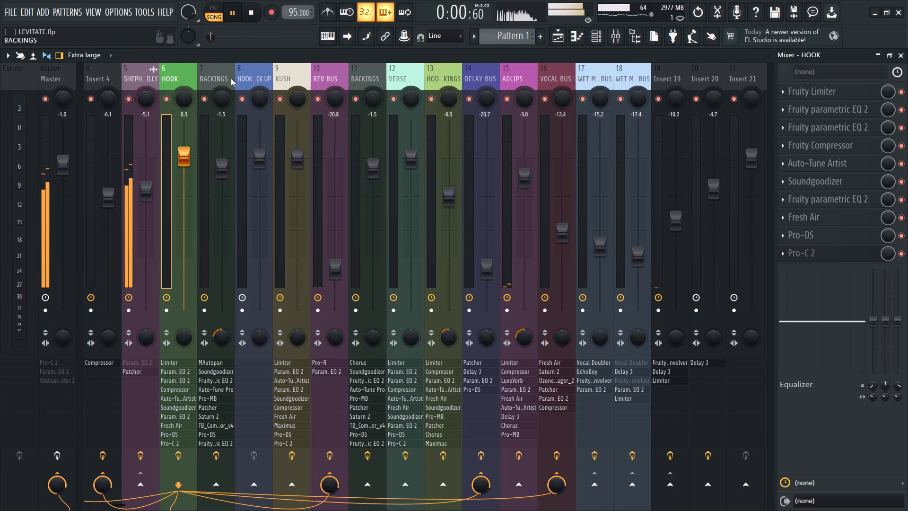
left_click(550, 44)
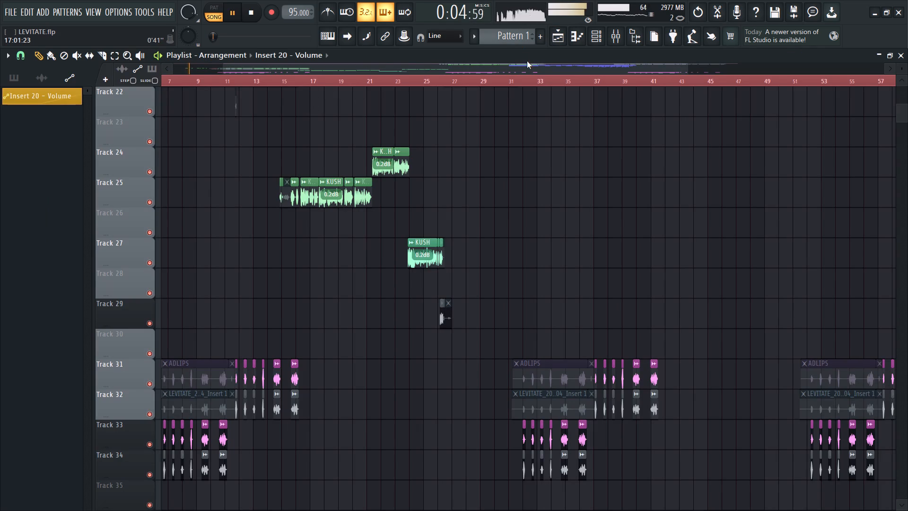
left_click(614, 36)
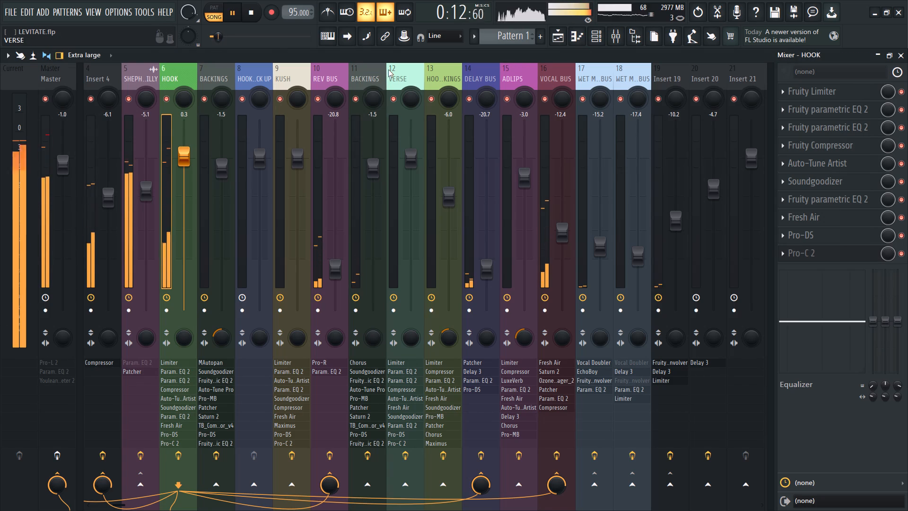
Consolidate the selected HOOK clips on Track 17 near bar 5 in the playlist and start the WAV render.
left_click(556, 39)
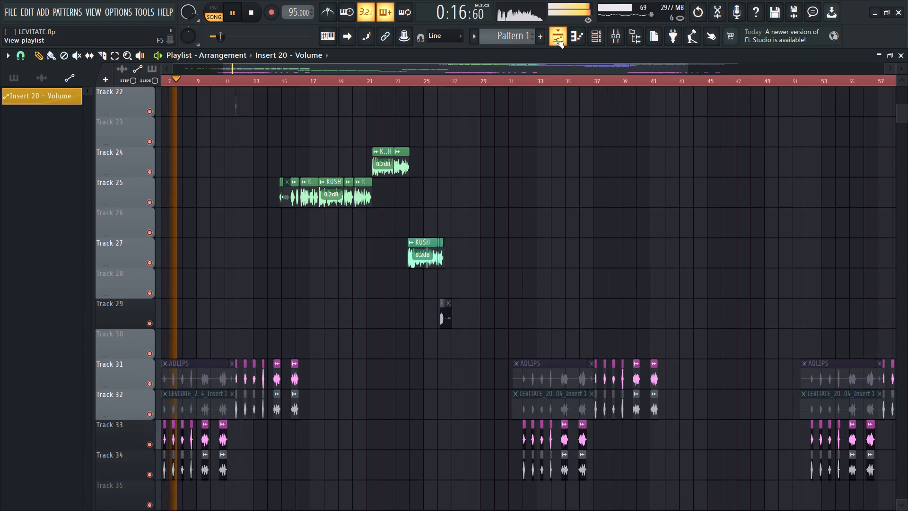
left_click_drag(534, 66, 419, 71)
scroll(301, 245, "up", 3)
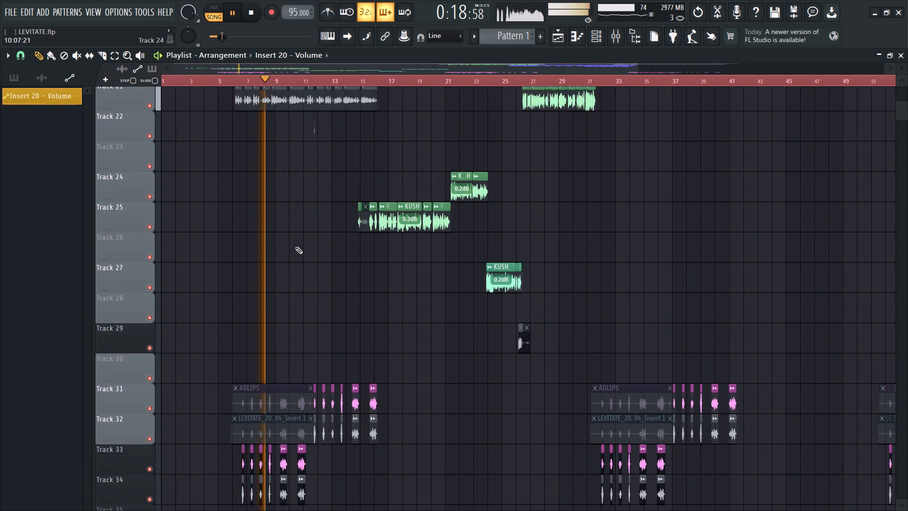
scroll(284, 247, "up", 4)
scroll(233, 178, "up", 3, "ctrl")
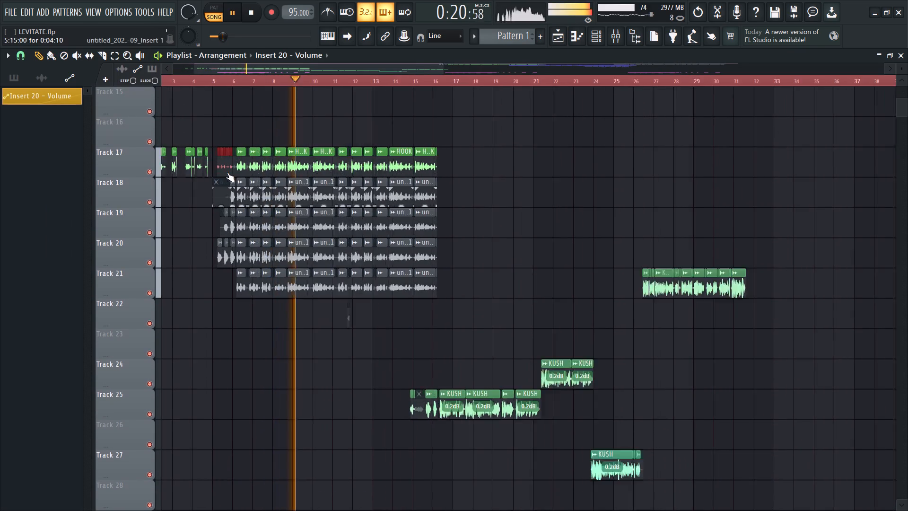
scroll(227, 172, "up", 4, "ctrl")
key("ctrl+alt+c")
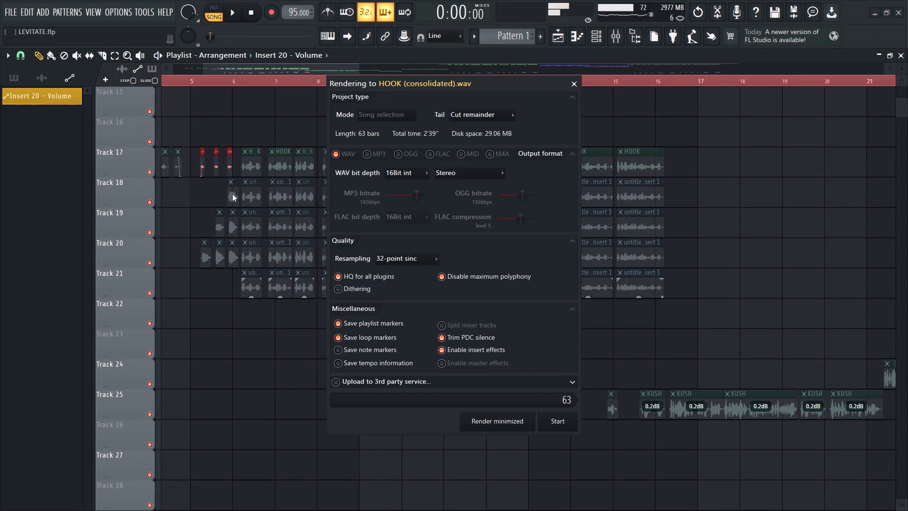
left_click(562, 424)
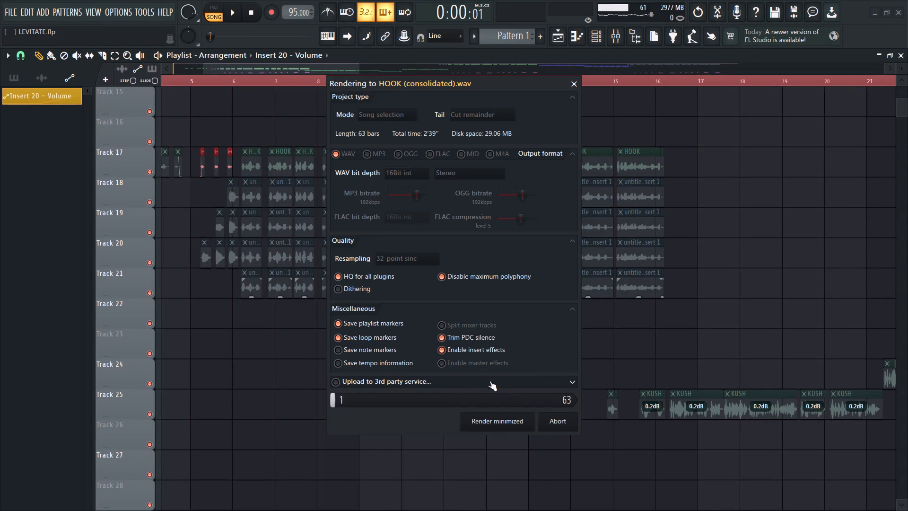
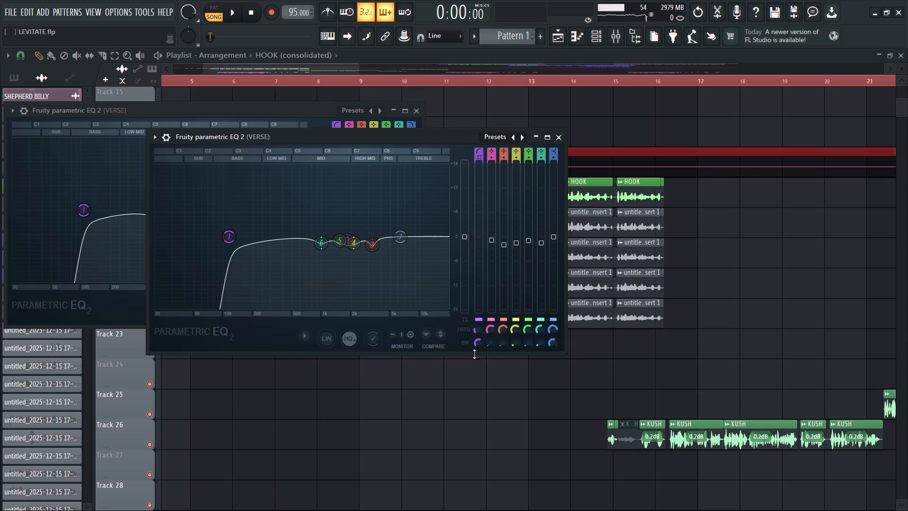
Start song playback and close all open plugin windows.
key("space")
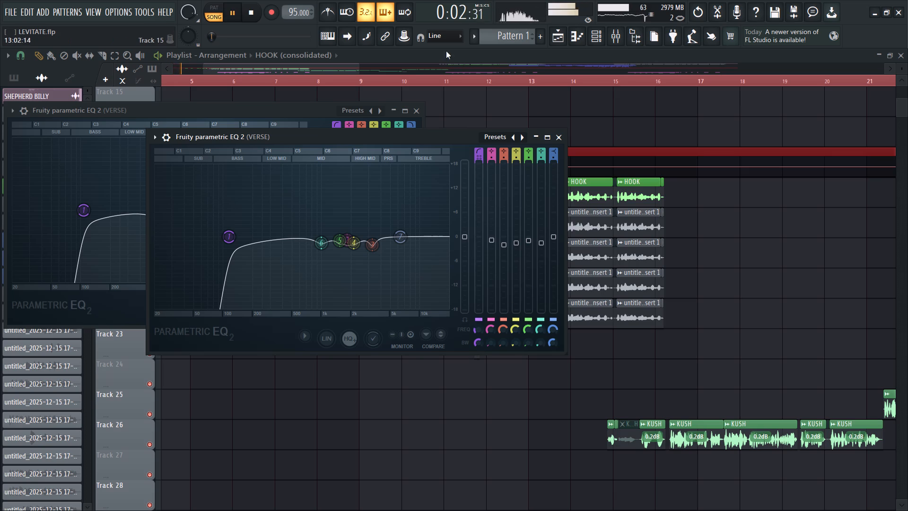
left_click(102, 14)
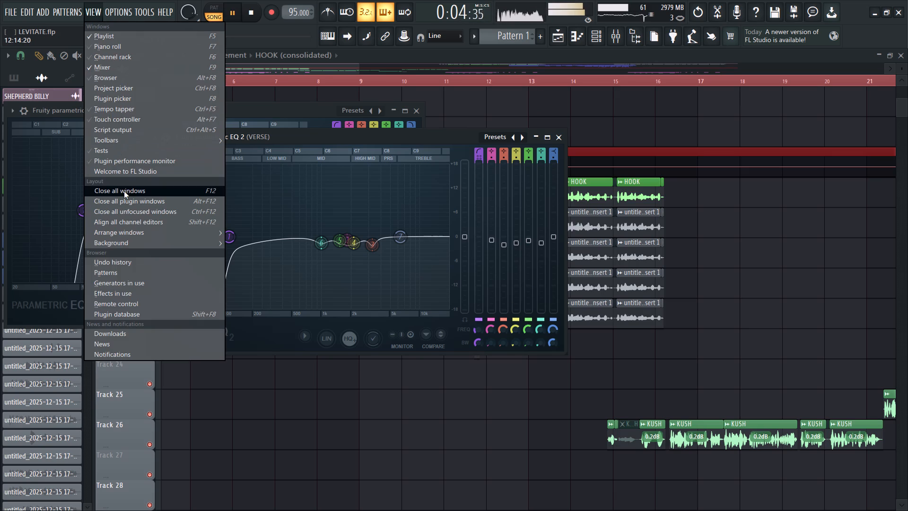
left_click(154, 202)
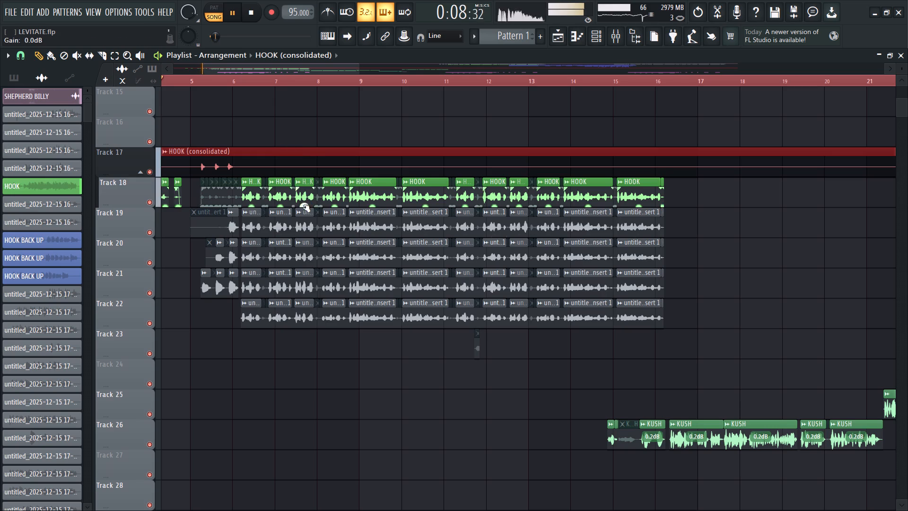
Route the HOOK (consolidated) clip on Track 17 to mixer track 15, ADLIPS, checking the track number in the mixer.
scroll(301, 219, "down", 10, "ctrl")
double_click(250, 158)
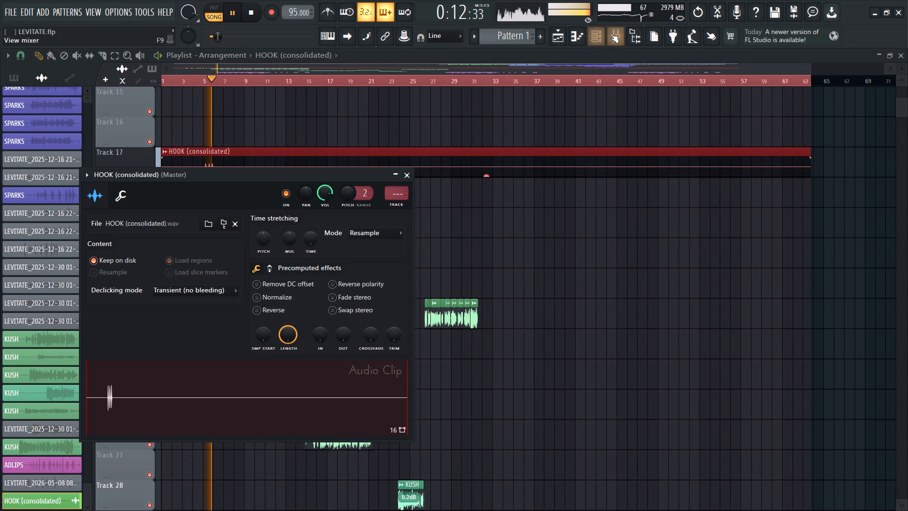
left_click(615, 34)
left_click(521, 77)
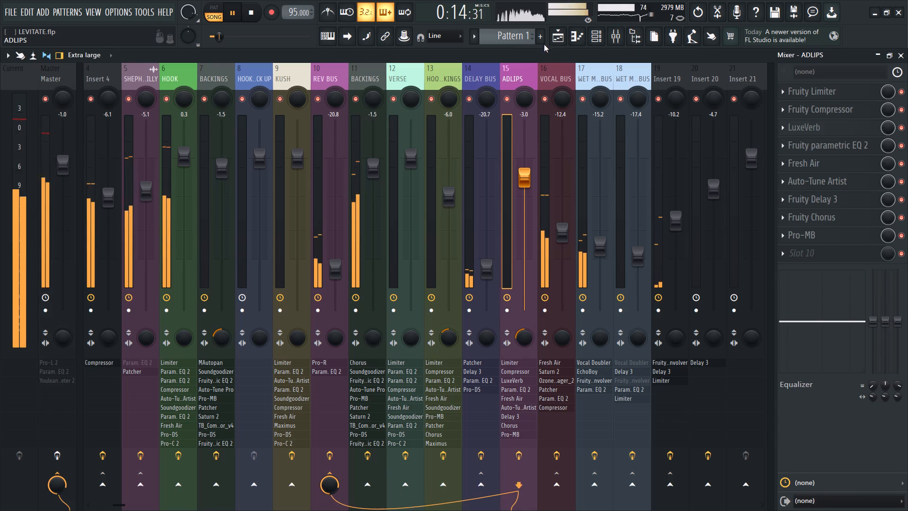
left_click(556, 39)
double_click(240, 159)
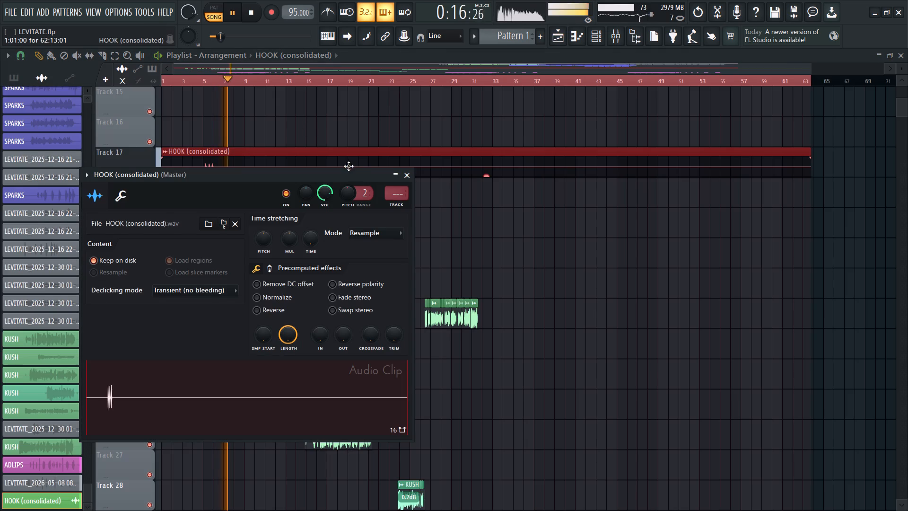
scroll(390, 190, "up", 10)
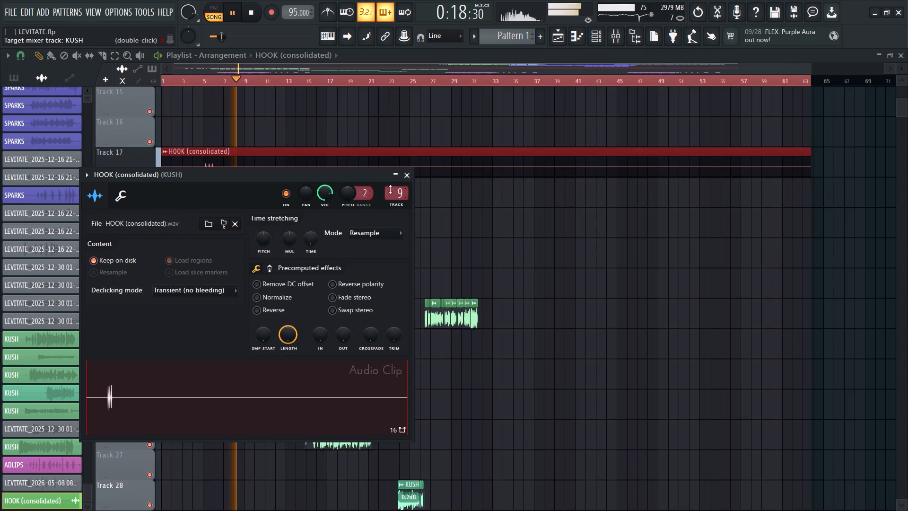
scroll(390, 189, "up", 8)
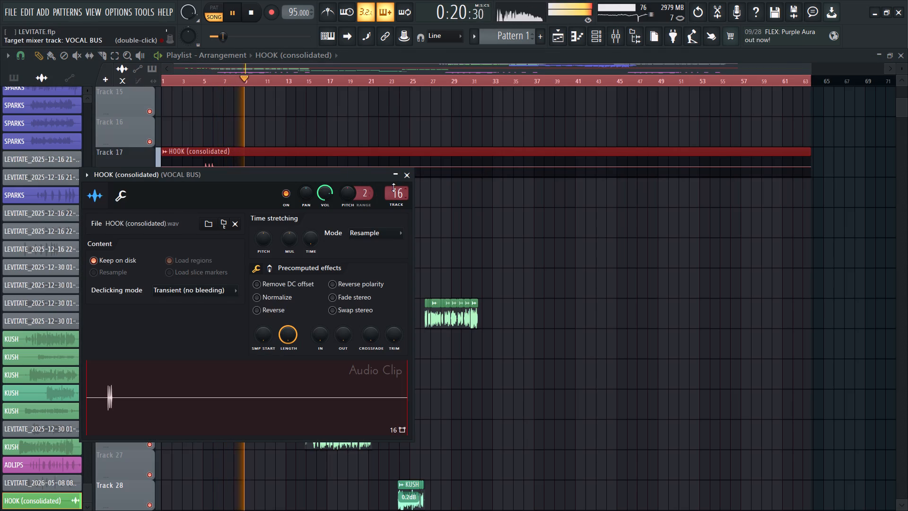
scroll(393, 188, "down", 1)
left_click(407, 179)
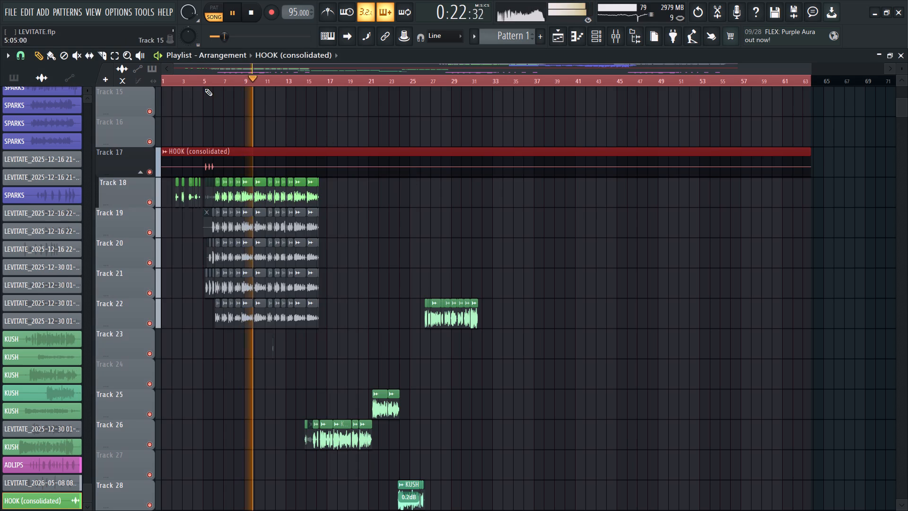
Replay the song from near bar 5 and check the mixer levels with the consolidated HOOK clip playing.
left_click(201, 84)
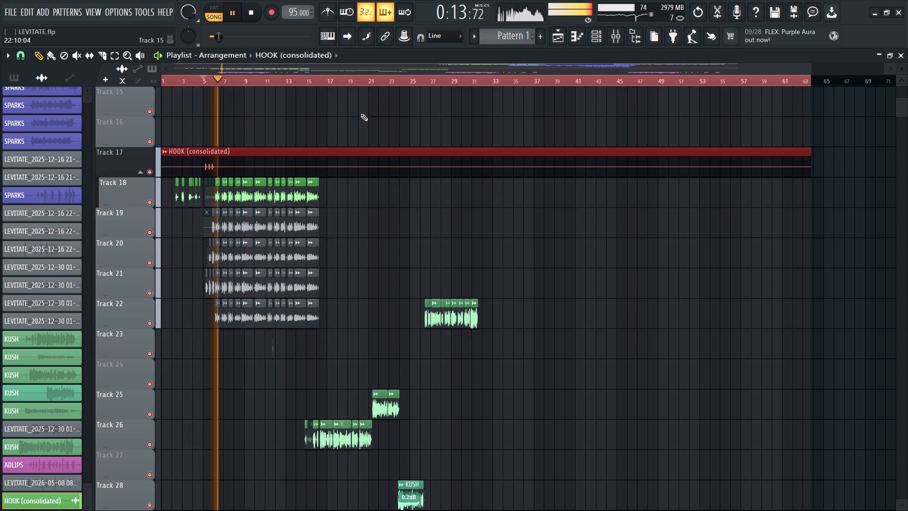
double_click(209, 163)
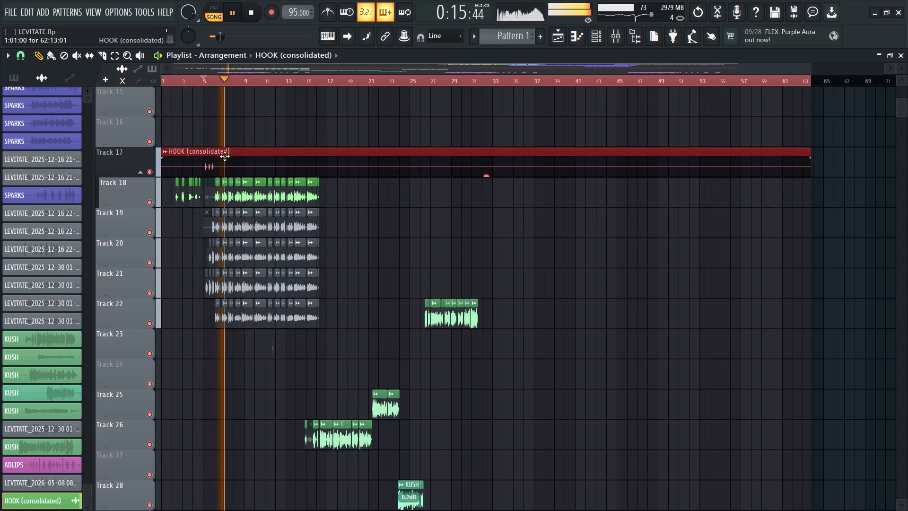
left_click(618, 36)
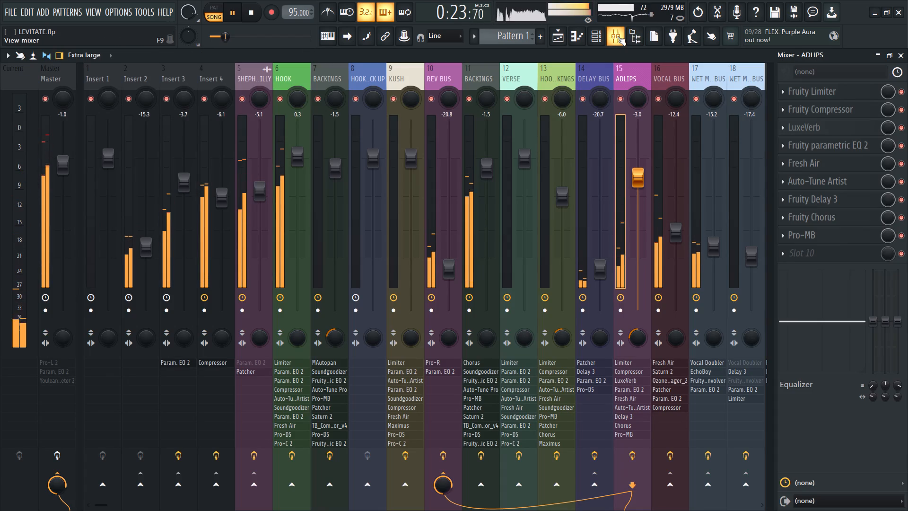
left_click(566, 41)
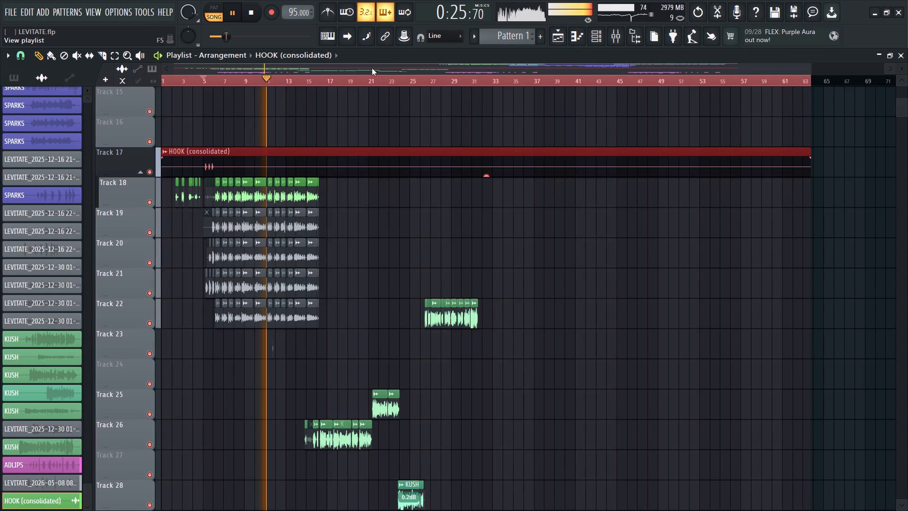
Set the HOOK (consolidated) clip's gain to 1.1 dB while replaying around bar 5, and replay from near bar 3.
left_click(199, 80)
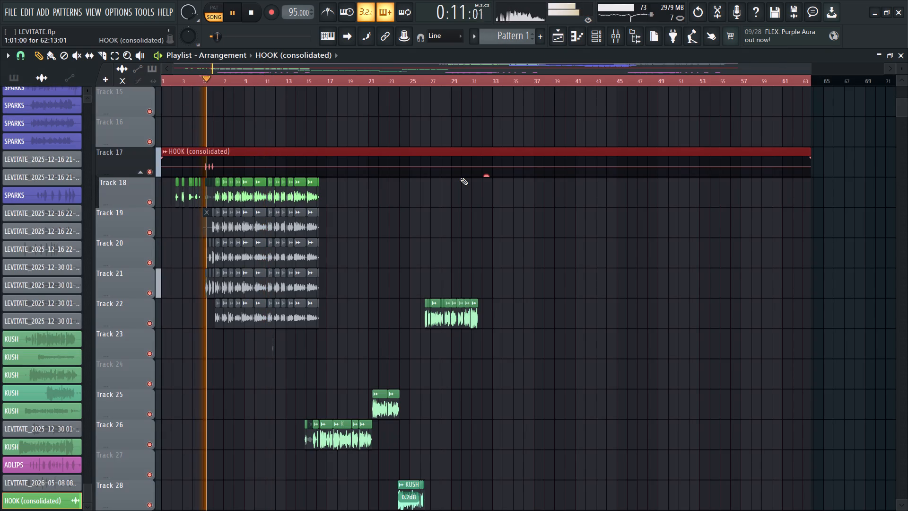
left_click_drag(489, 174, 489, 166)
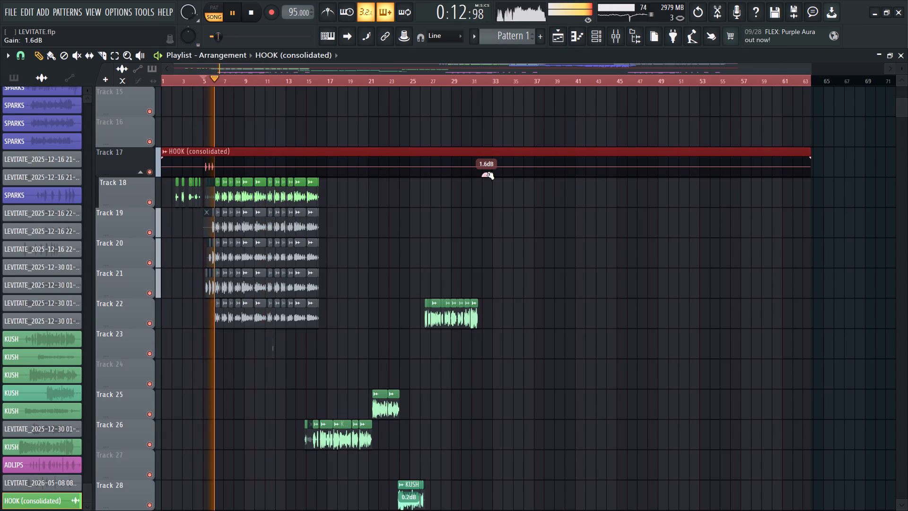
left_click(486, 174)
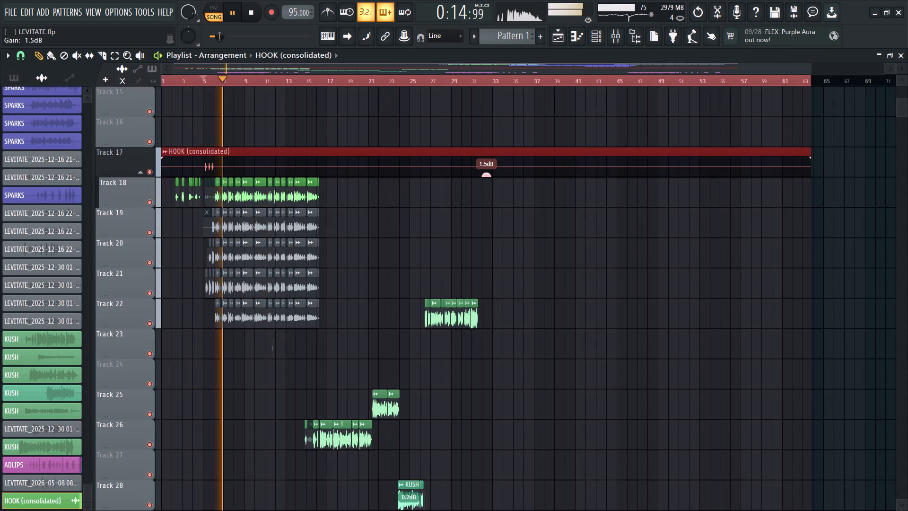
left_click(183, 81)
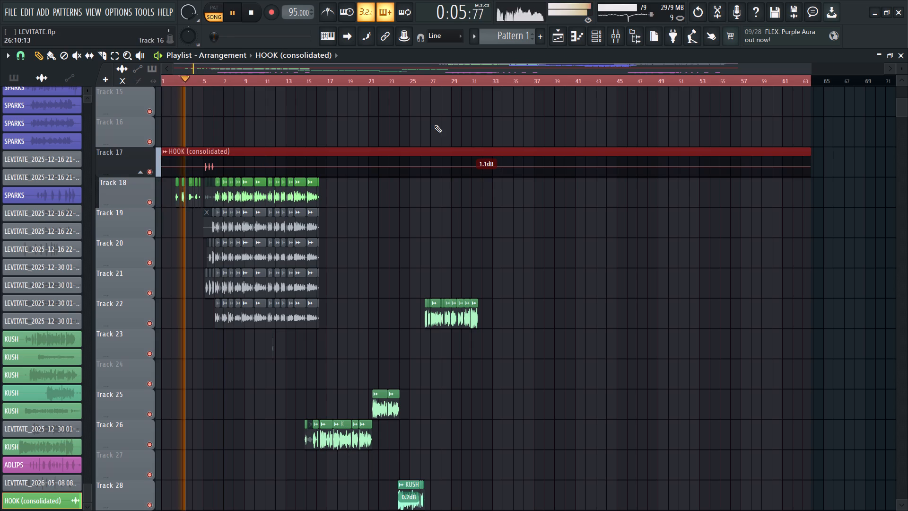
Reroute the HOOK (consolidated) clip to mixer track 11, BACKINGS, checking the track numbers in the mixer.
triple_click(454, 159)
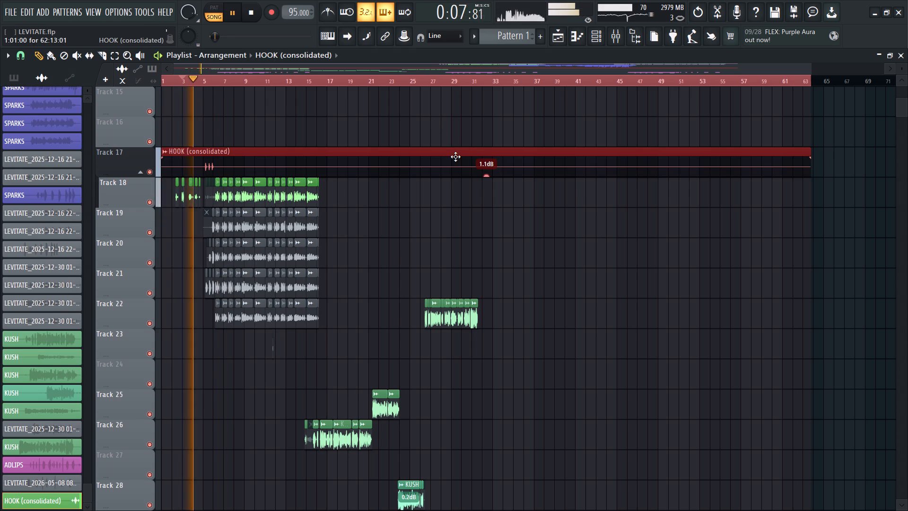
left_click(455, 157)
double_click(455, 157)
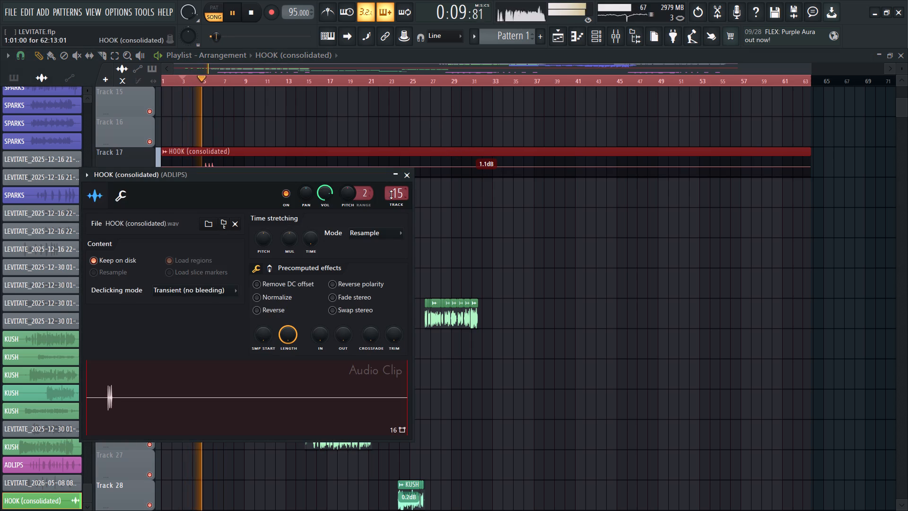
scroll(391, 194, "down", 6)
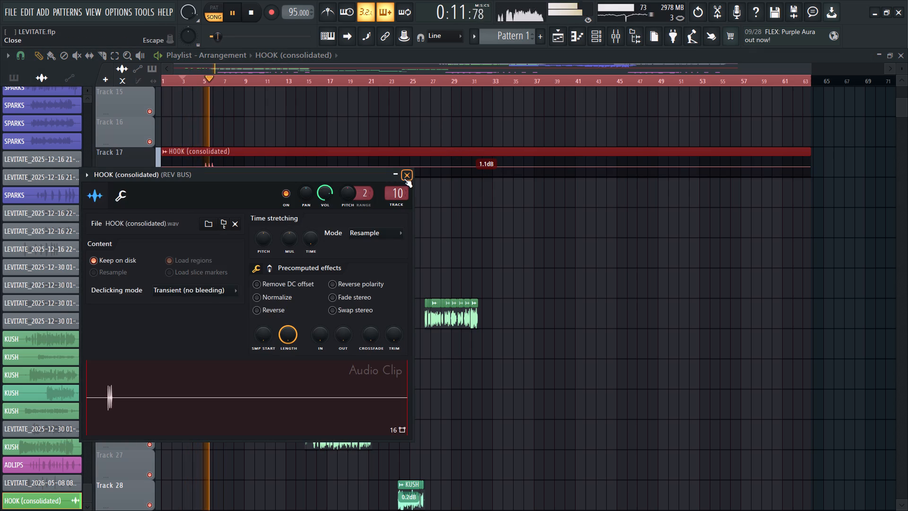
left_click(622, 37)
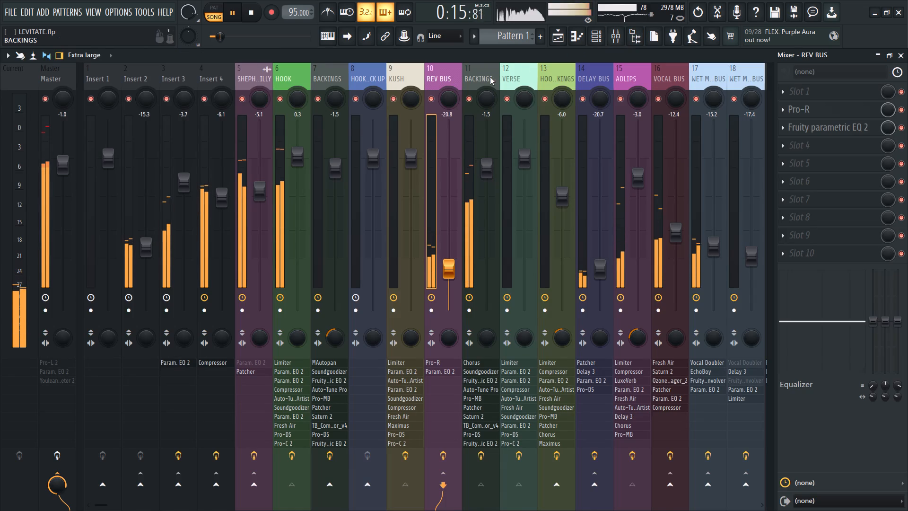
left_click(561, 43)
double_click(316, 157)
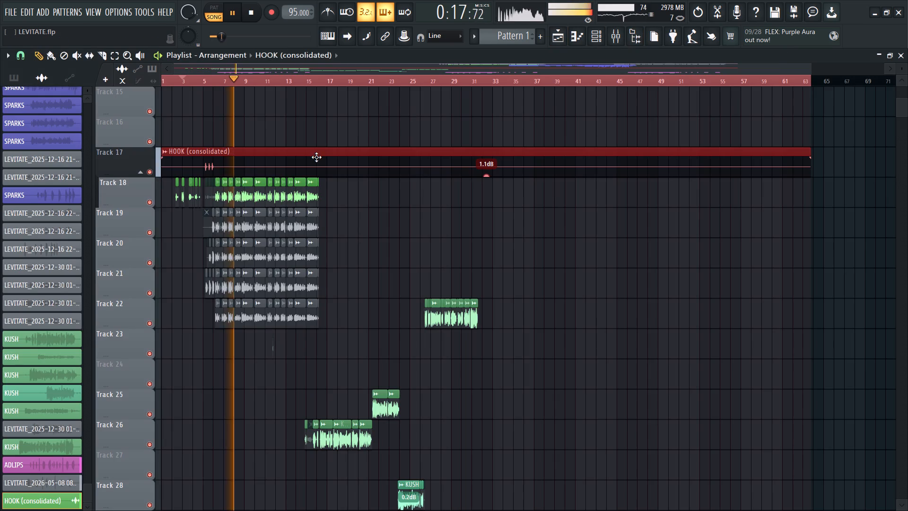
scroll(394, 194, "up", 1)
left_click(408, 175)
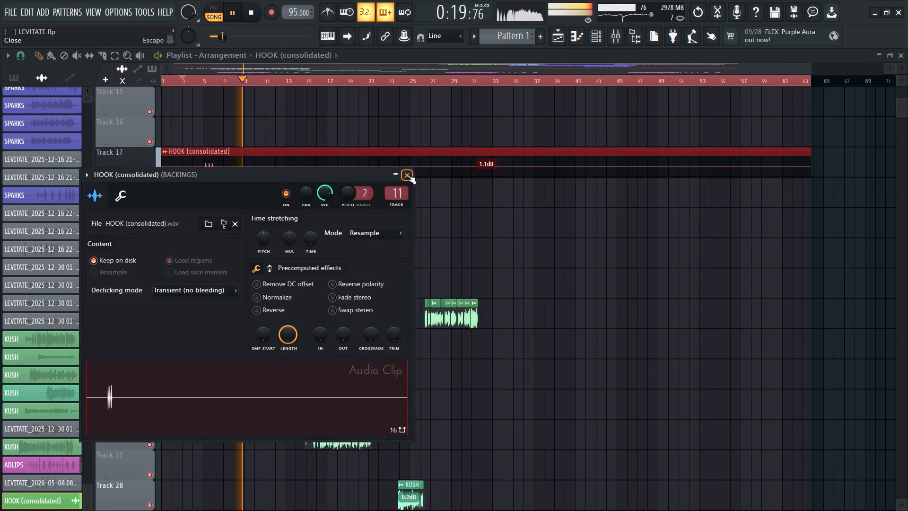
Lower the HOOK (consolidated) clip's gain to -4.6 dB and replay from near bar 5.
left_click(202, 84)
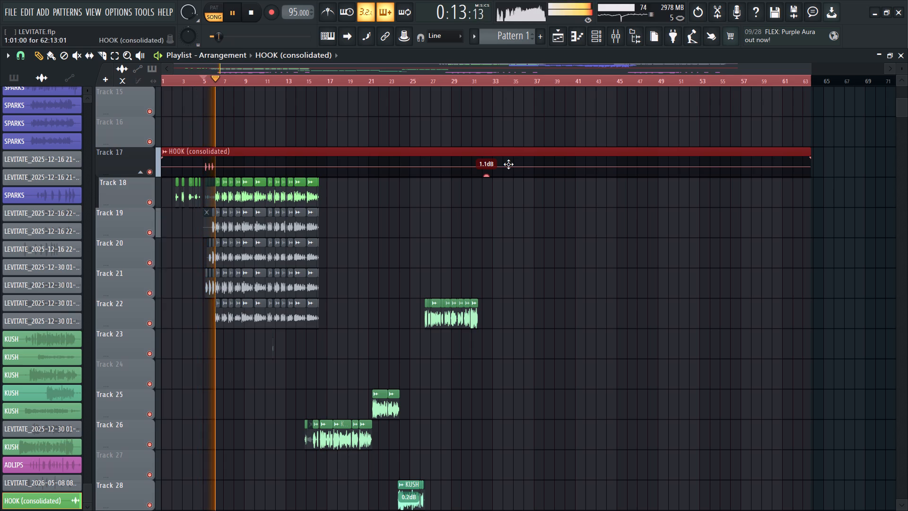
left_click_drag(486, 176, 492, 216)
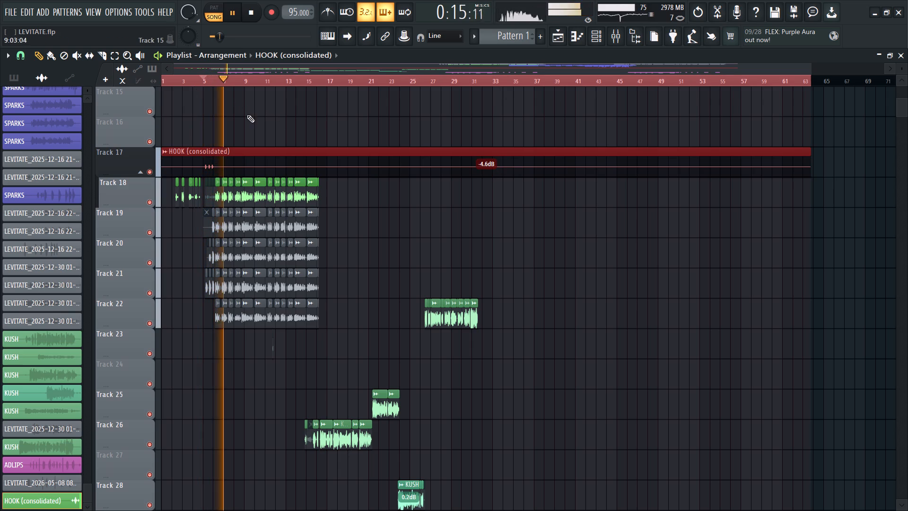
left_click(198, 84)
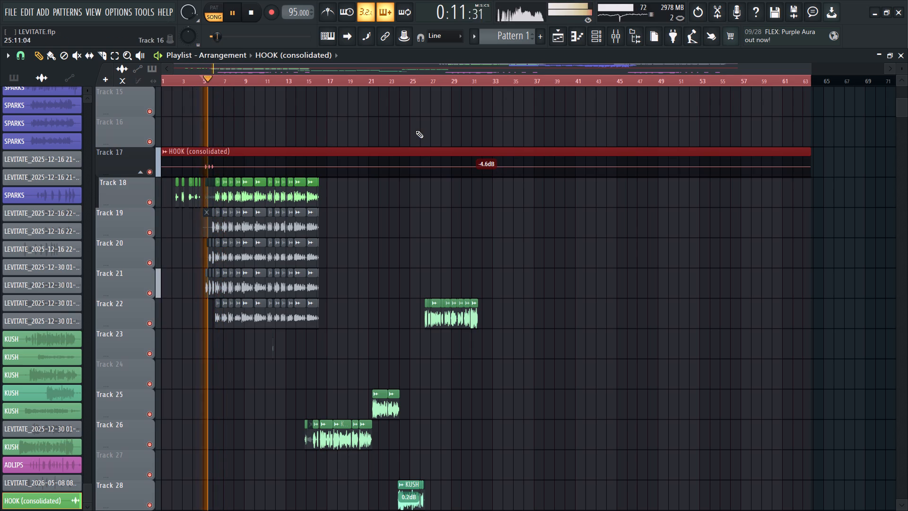
Reroute the HOOK (consolidated) clip to mixer track 6, HOOK, restart playback to hear it, and close its channel window.
double_click(448, 166)
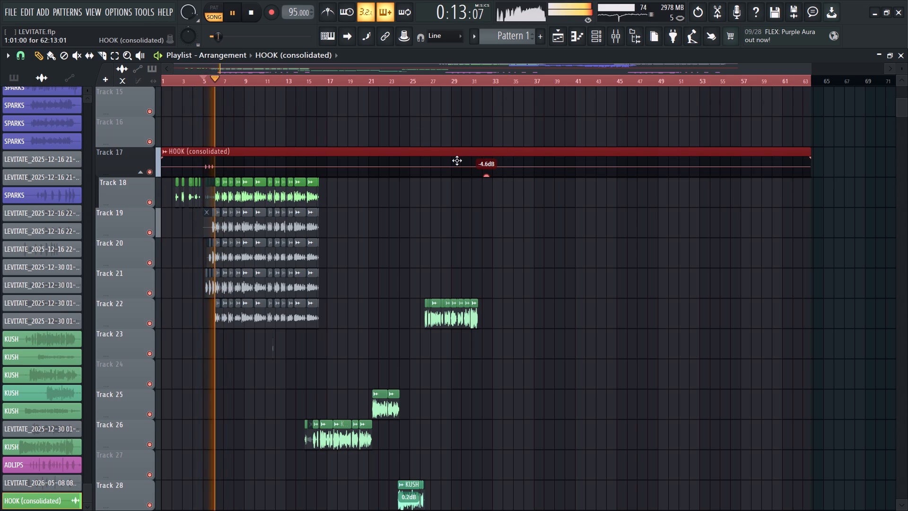
left_click(617, 37)
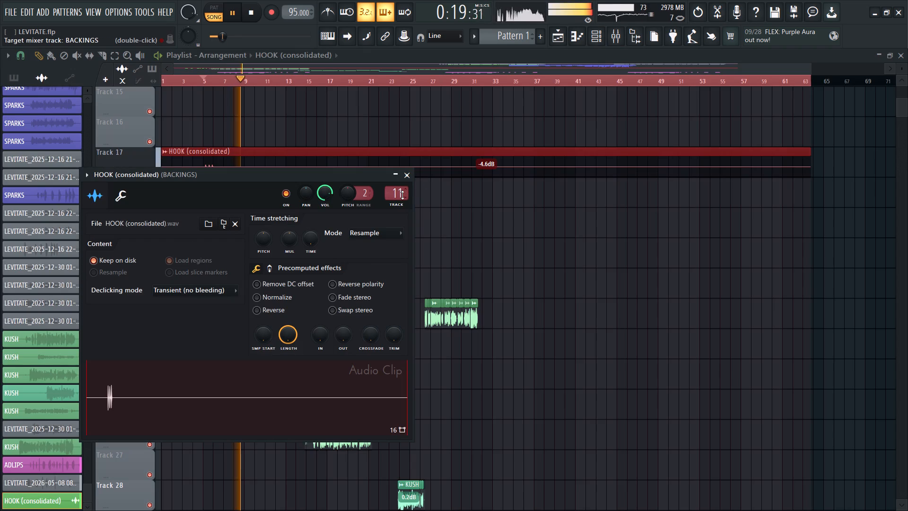
scroll(402, 195, "down", 4)
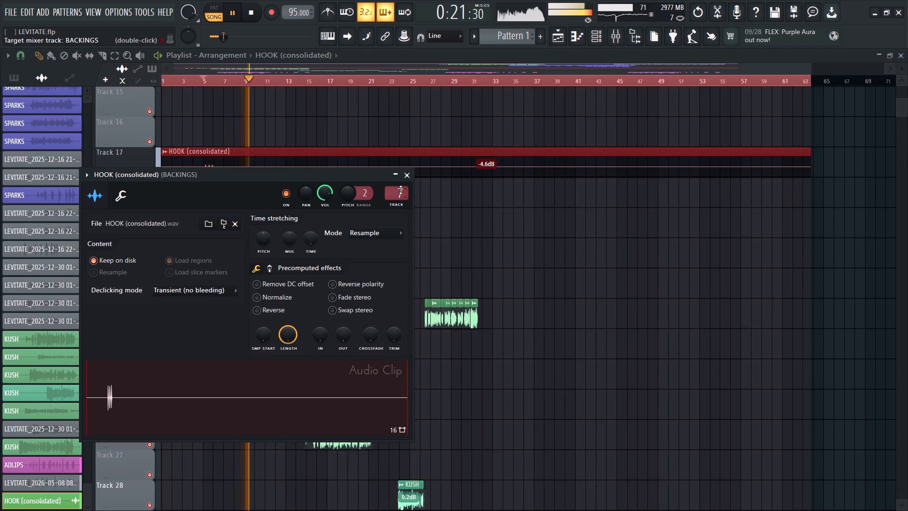
key("space")
key("space")
scroll(402, 192, "down", 1)
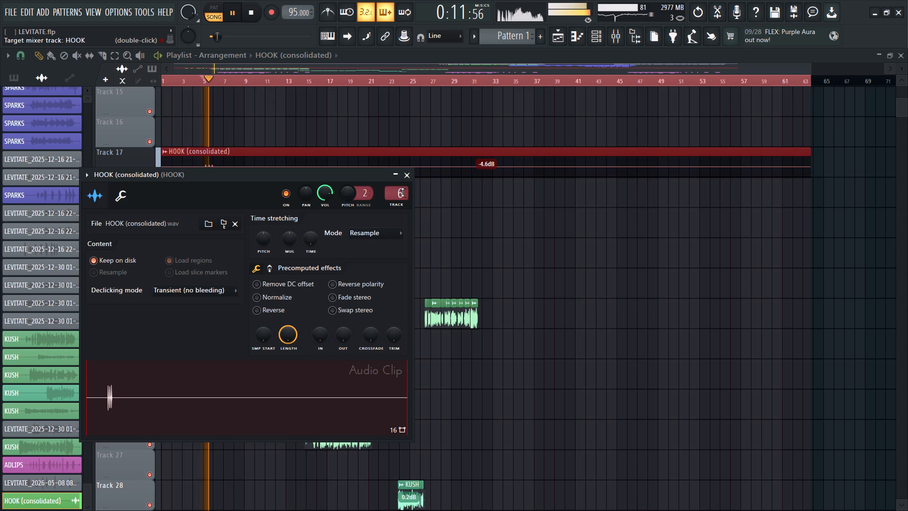
left_click(407, 178)
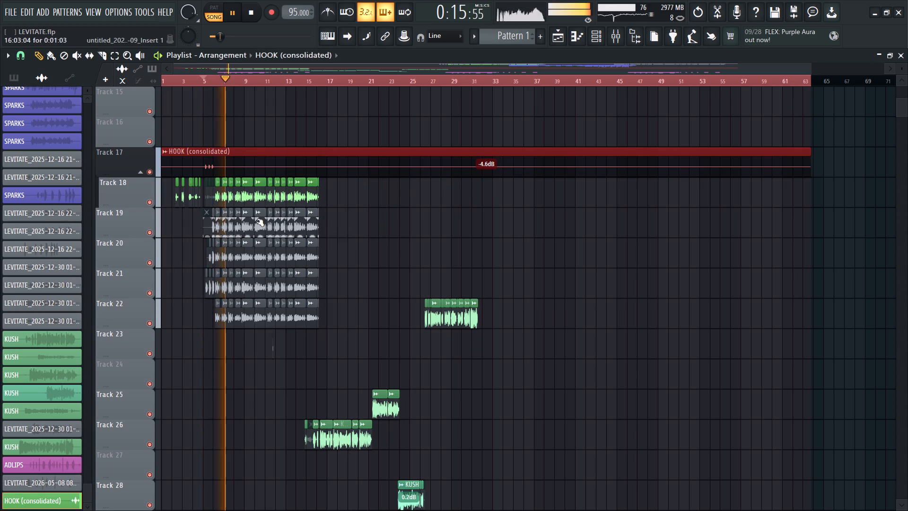
Set the HOOK (consolidated) clip's gain on Track 17 to -4.9 dB.
scroll(190, 156, "up", 4, "ctrl")
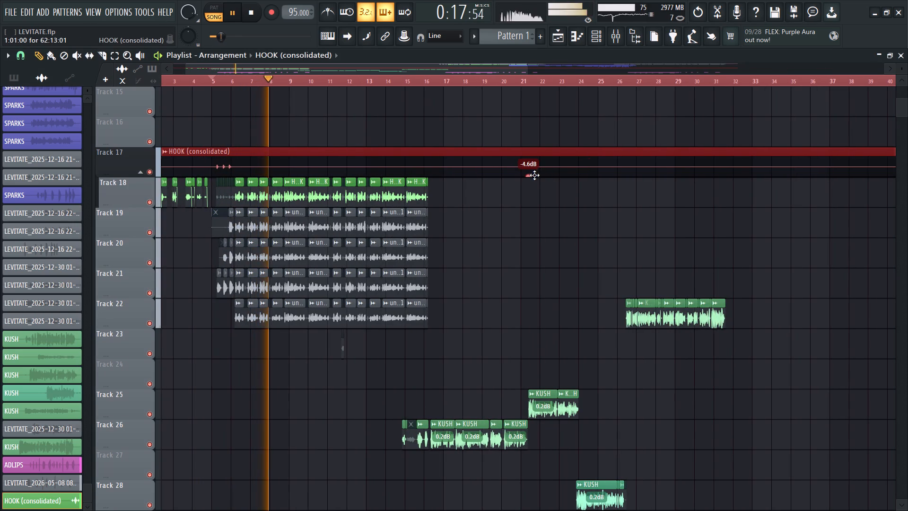
left_click(533, 176)
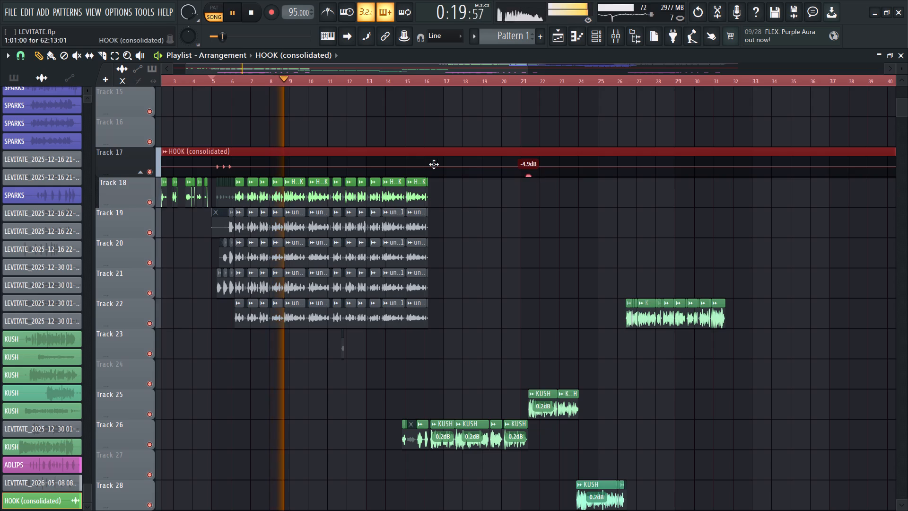
Replay from about bar 16 and set the gain of the KUSH mixer track's Fruity Compressor to 4.6 dB.
left_click(418, 83)
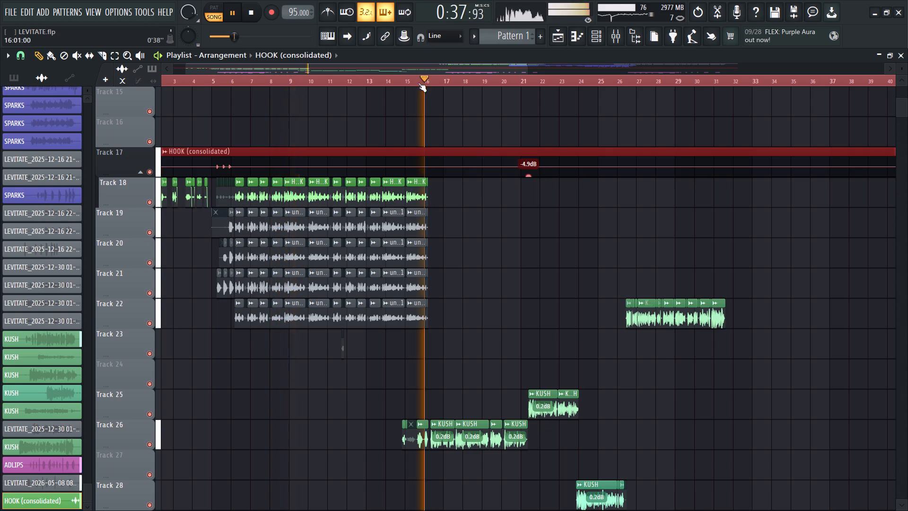
left_click(616, 35)
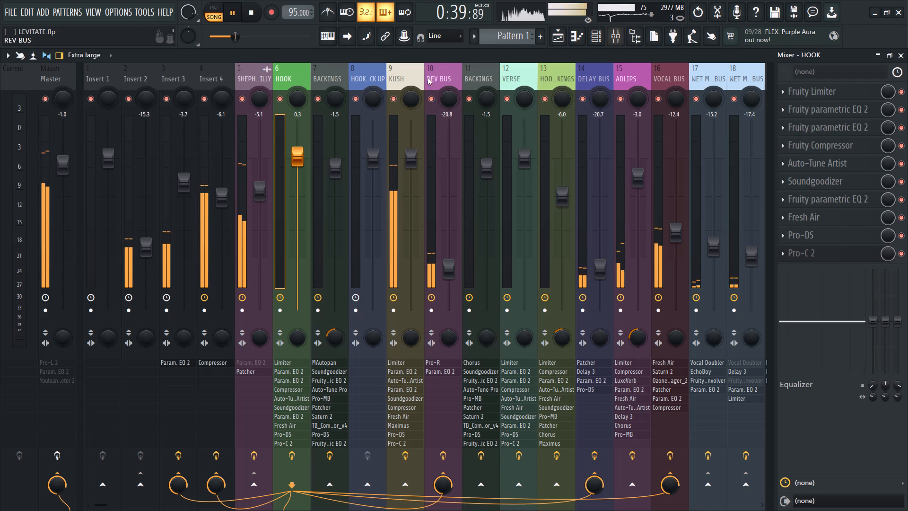
left_click(409, 80)
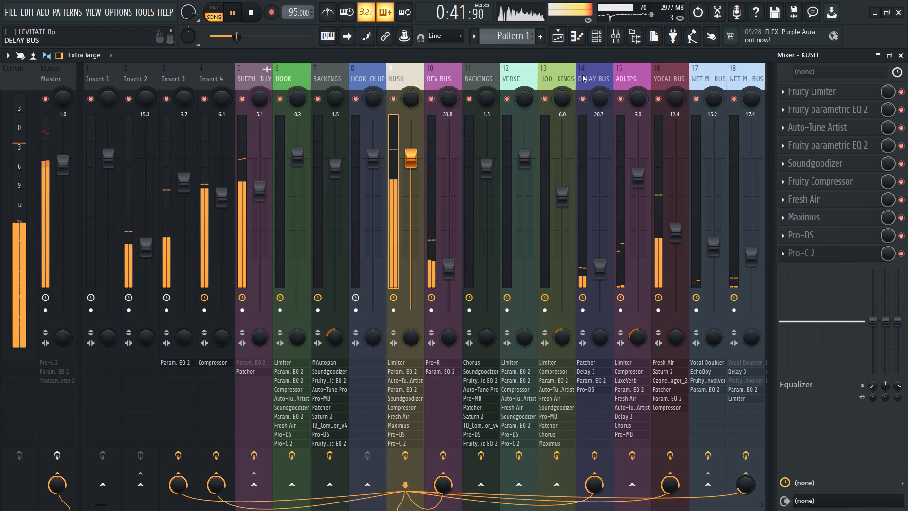
left_click(557, 37)
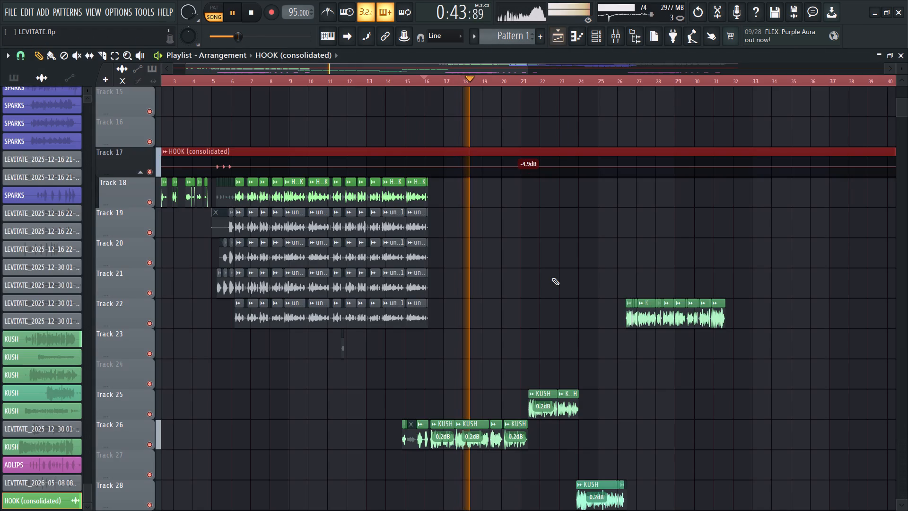
scroll(440, 446, "down", 2)
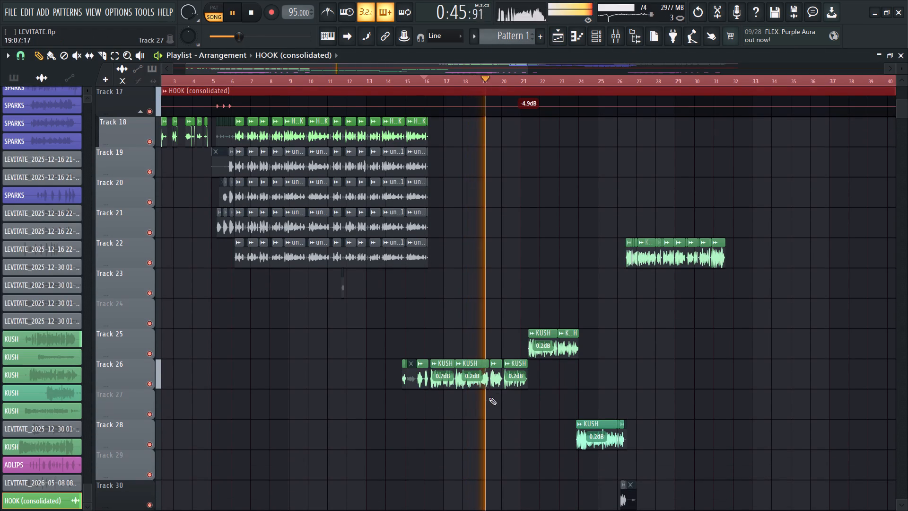
scroll(417, 442, "down", 2, "ctrl")
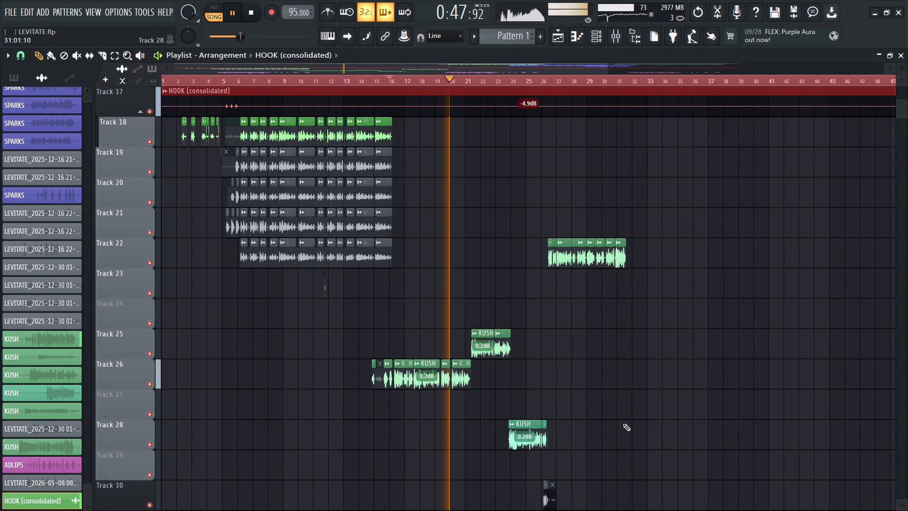
left_click(612, 42)
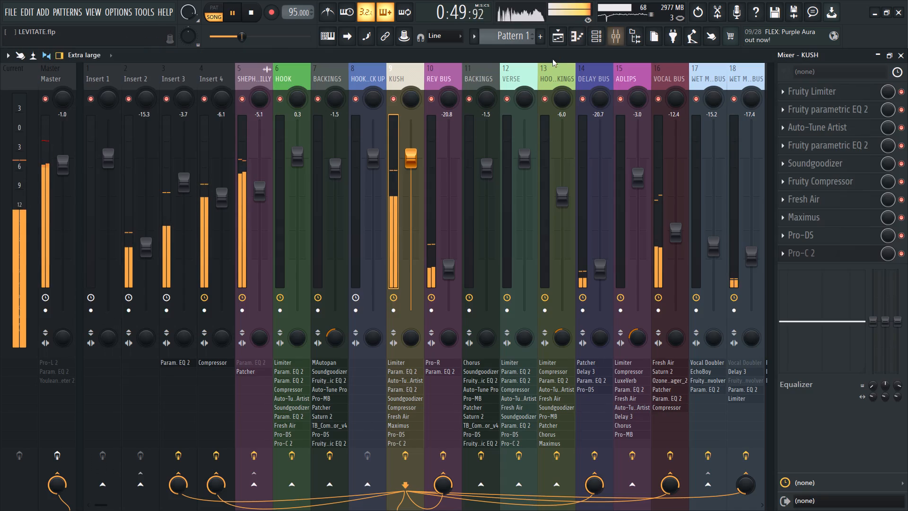
left_click(828, 183)
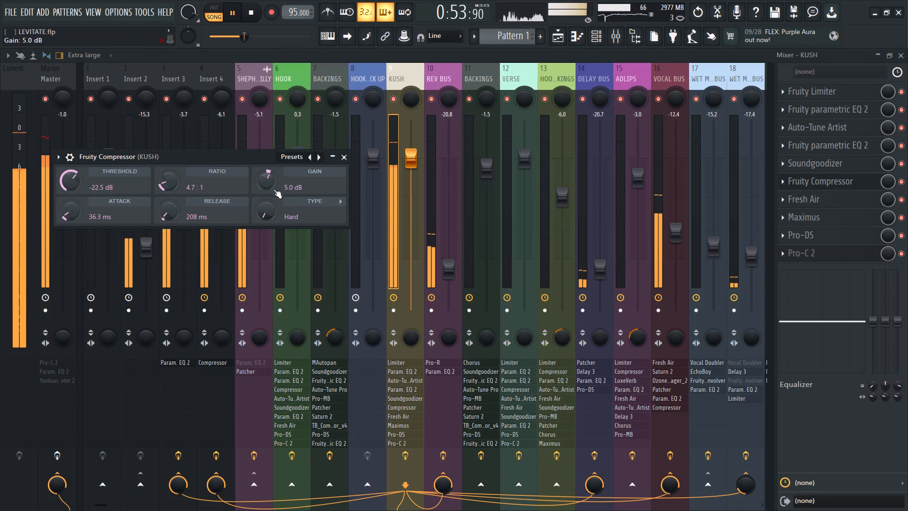
left_click(259, 181)
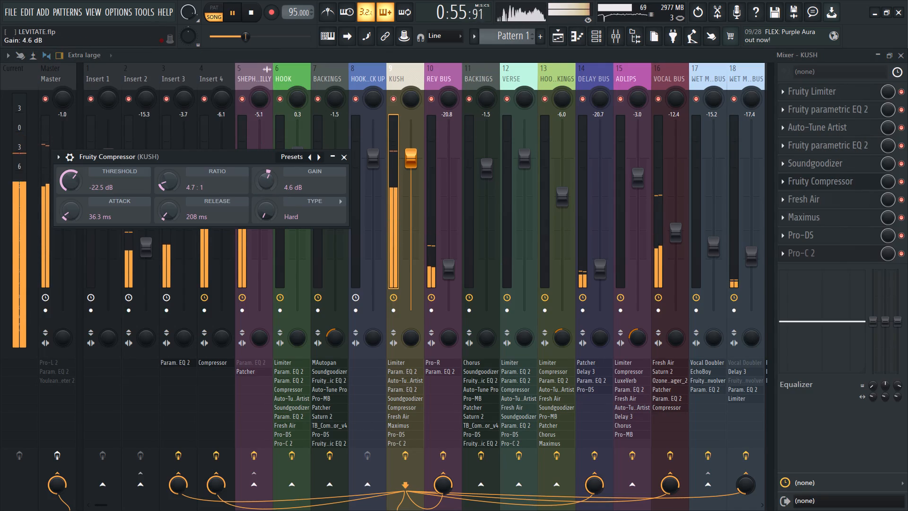
left_click(259, 181)
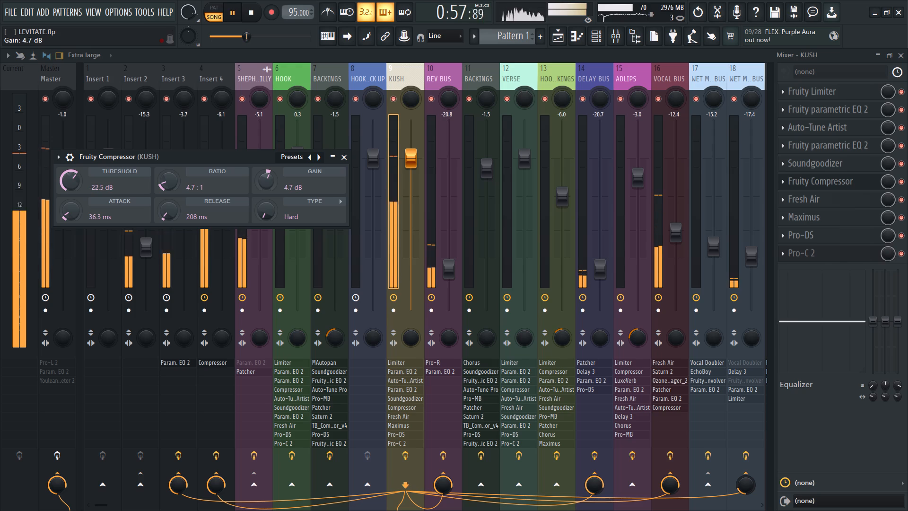
left_click(259, 181)
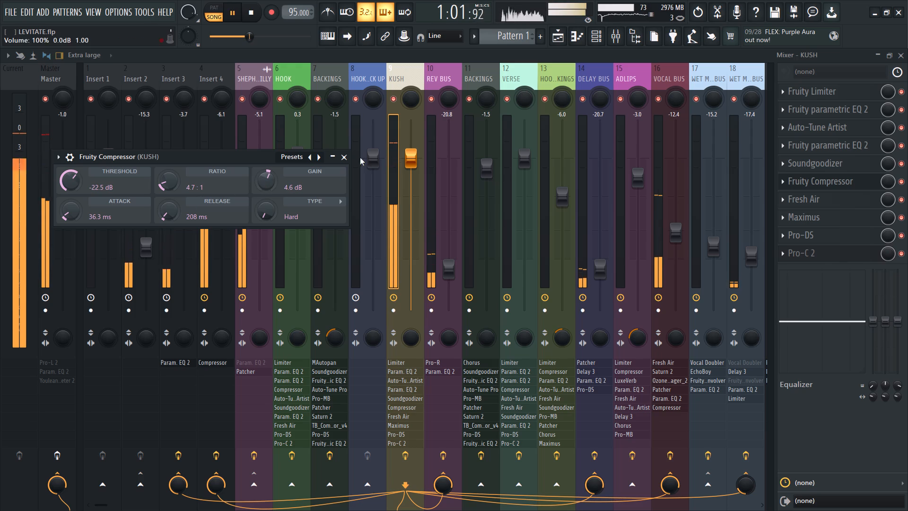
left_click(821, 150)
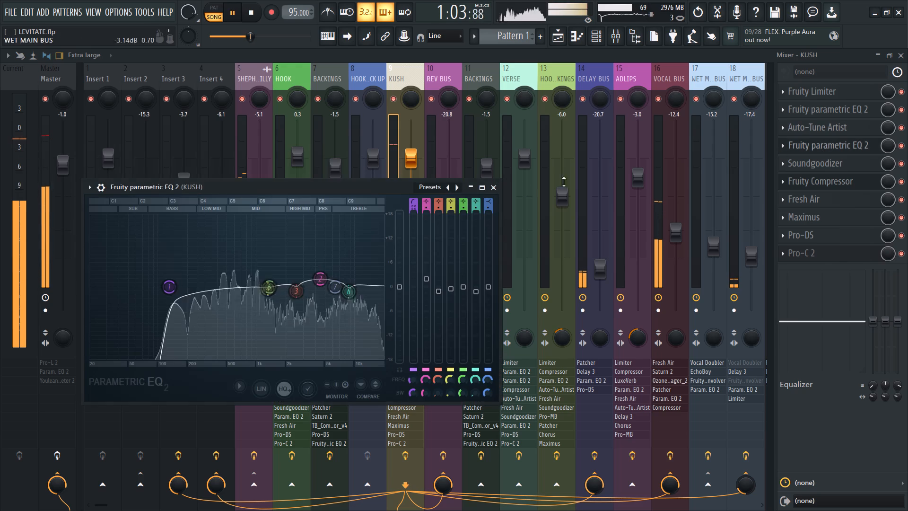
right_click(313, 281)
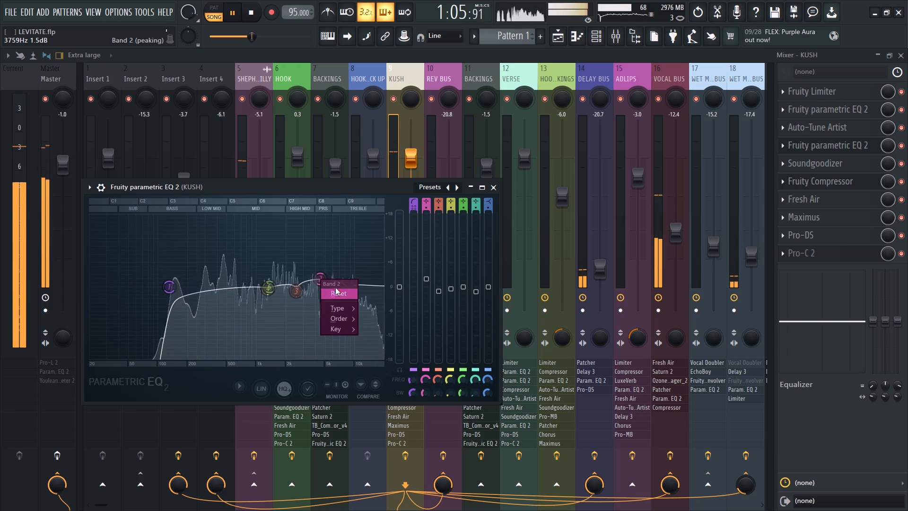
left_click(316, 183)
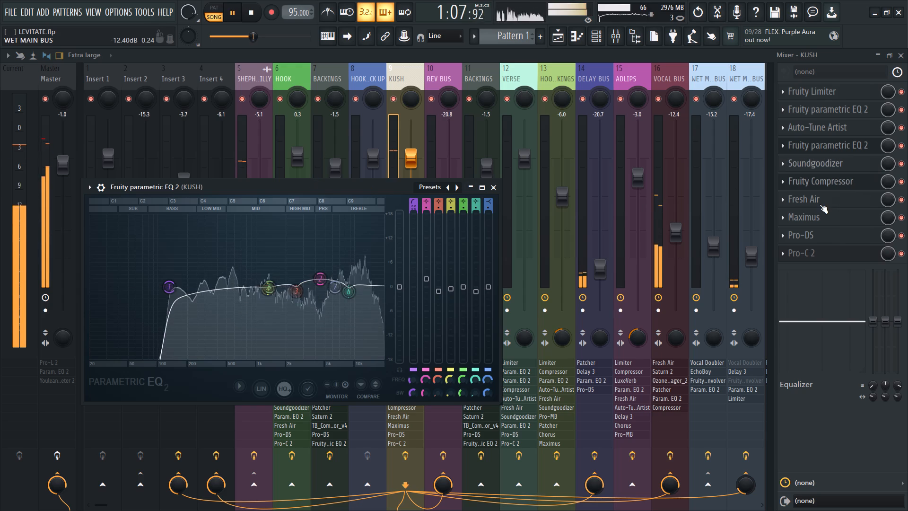
Sweep boosted band 2 of the KUSH track's first parametric EQ during playback, settling at about 1796 Hz and 10.8 dB.
left_click(820, 115)
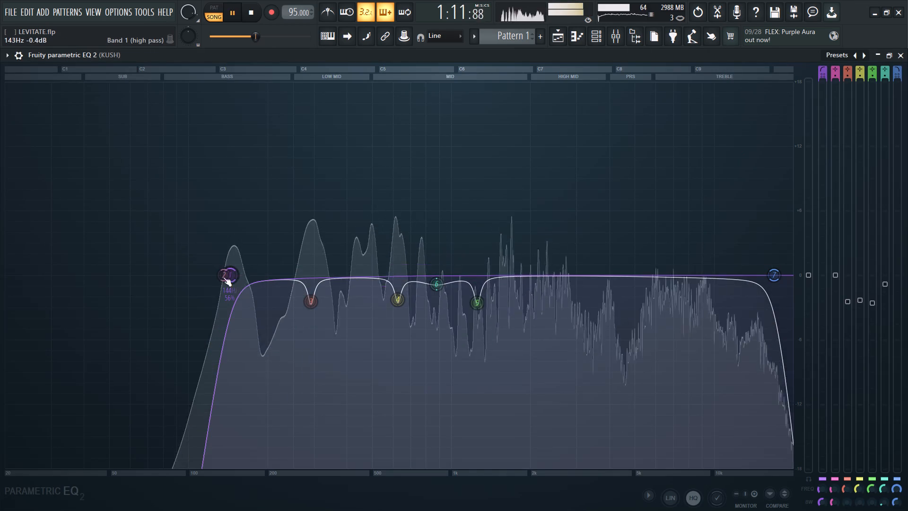
left_click_drag(213, 276, 536, 120)
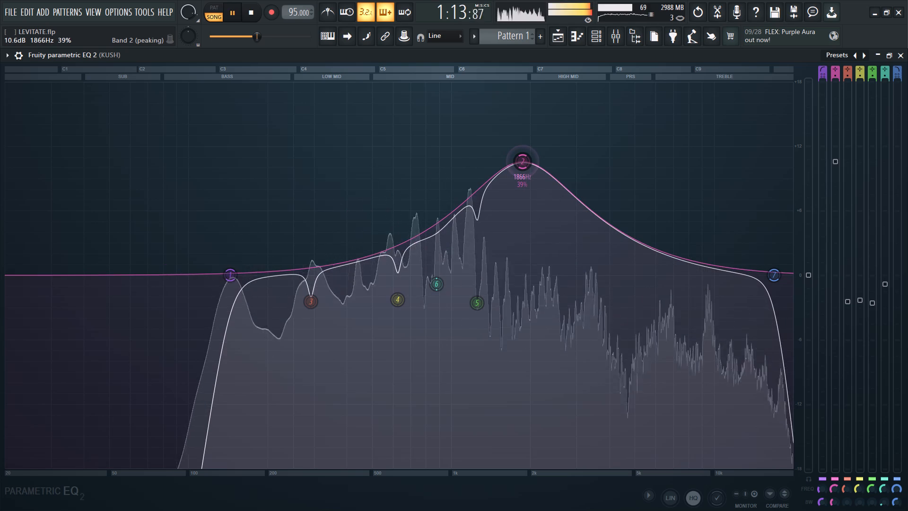
left_click_drag(536, 120, 516, 126)
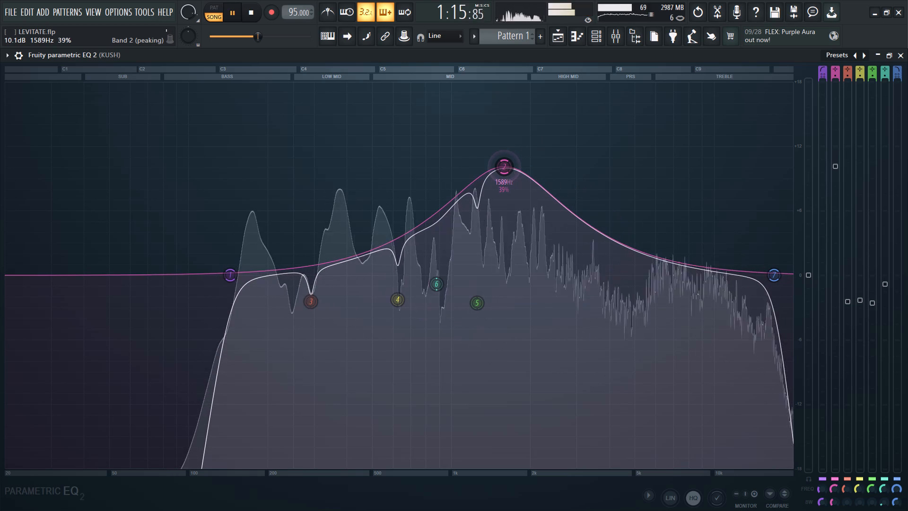
left_click_drag(516, 126, 522, 124)
key("space")
key("space")
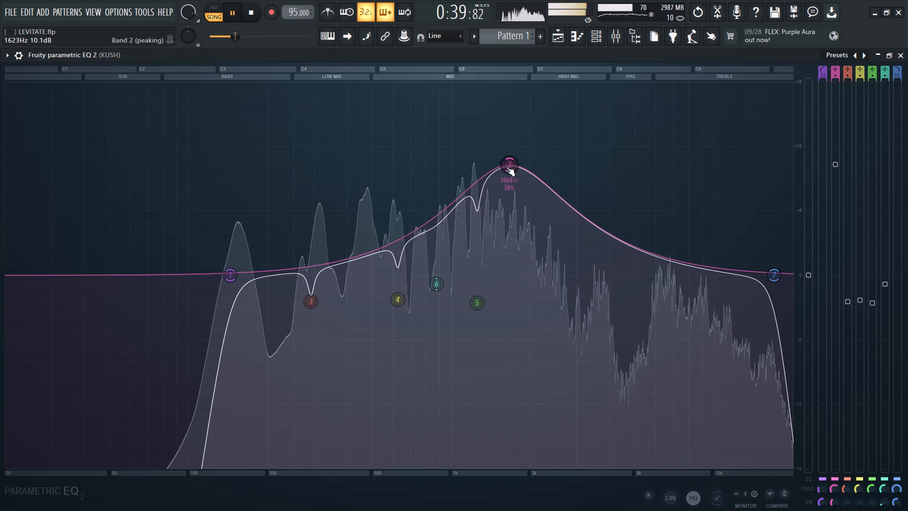
left_click_drag(506, 167, 515, 160)
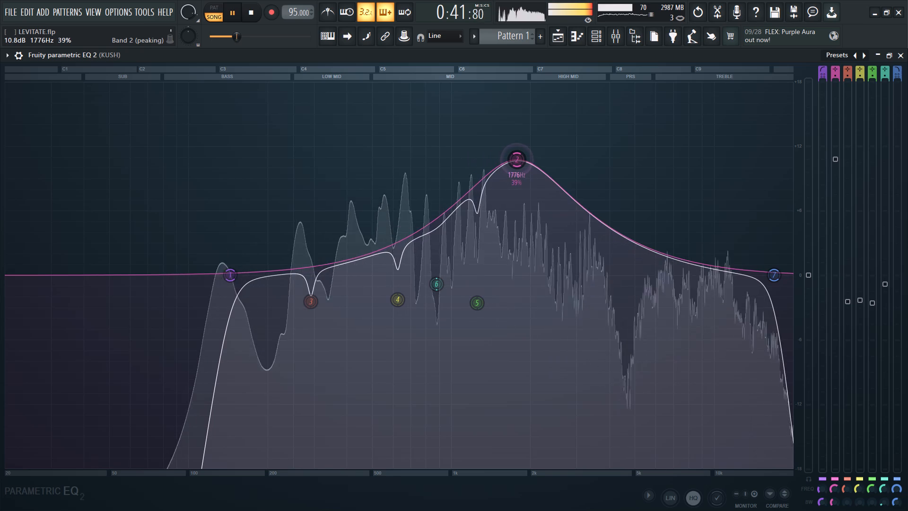
left_click_drag(515, 160, 516, 159)
Narrow band 2 of the KUSH EQ to 4% bandwidth, set its level to about -1.8 dB, and close the EQ.
scroll(518, 159, "down", 1)
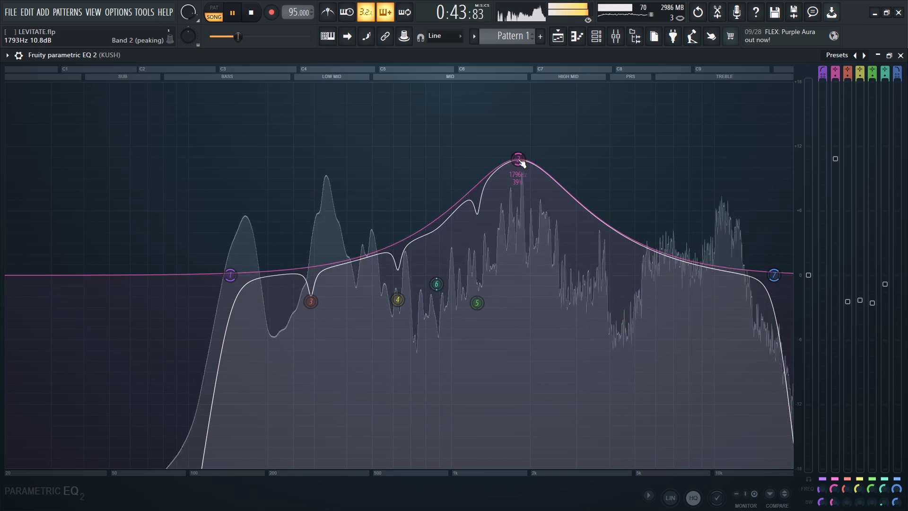
scroll(518, 159, "down", 6)
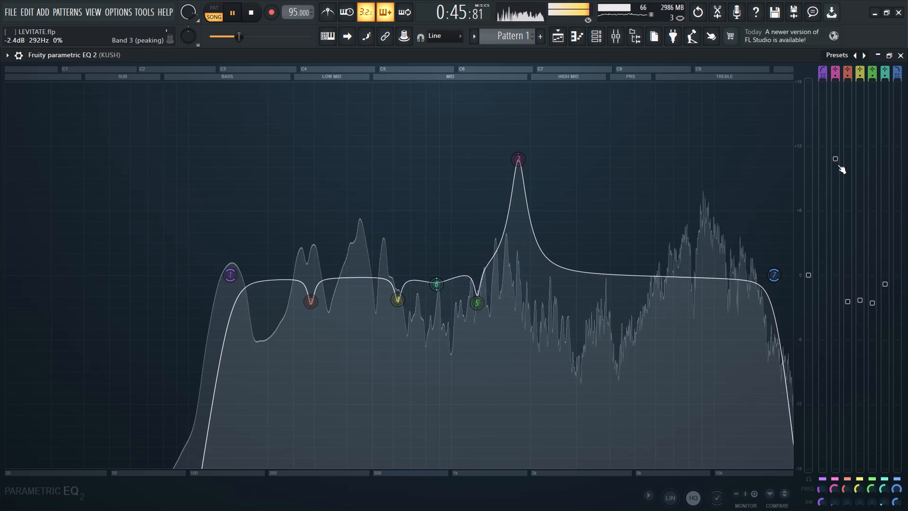
left_click_drag(836, 163, 843, 367)
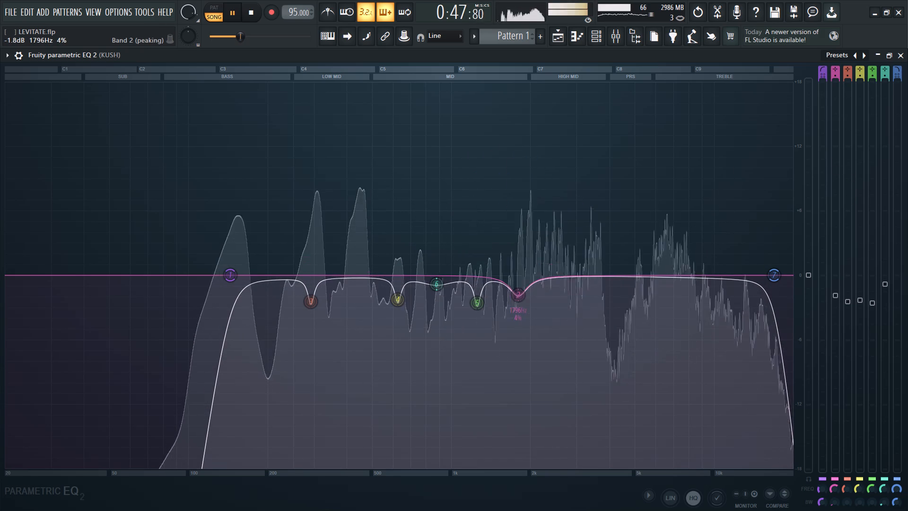
left_click_drag(843, 367, 843, 366)
left_click(901, 57)
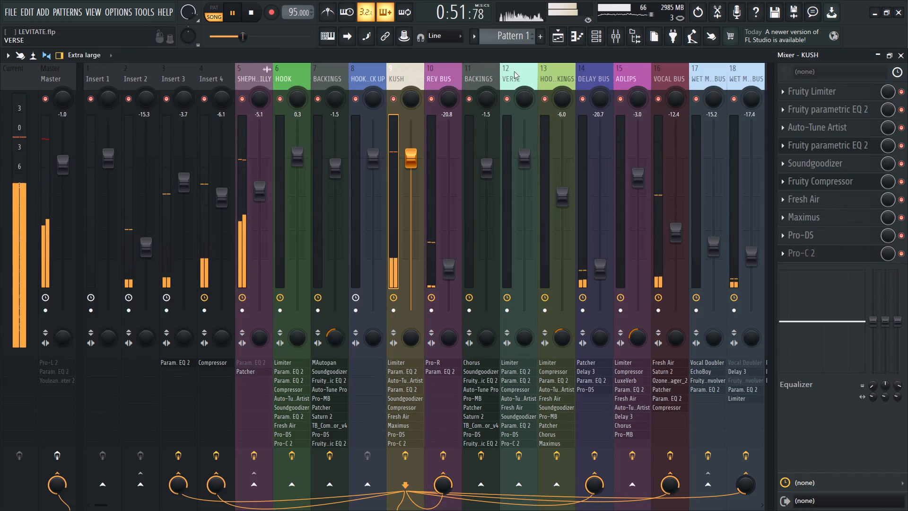
Replay the hook-to-KUSH passage and set the threshold of the KUSH track's Pro-C 2 compressor to about -15.57 dB.
left_click(398, 78)
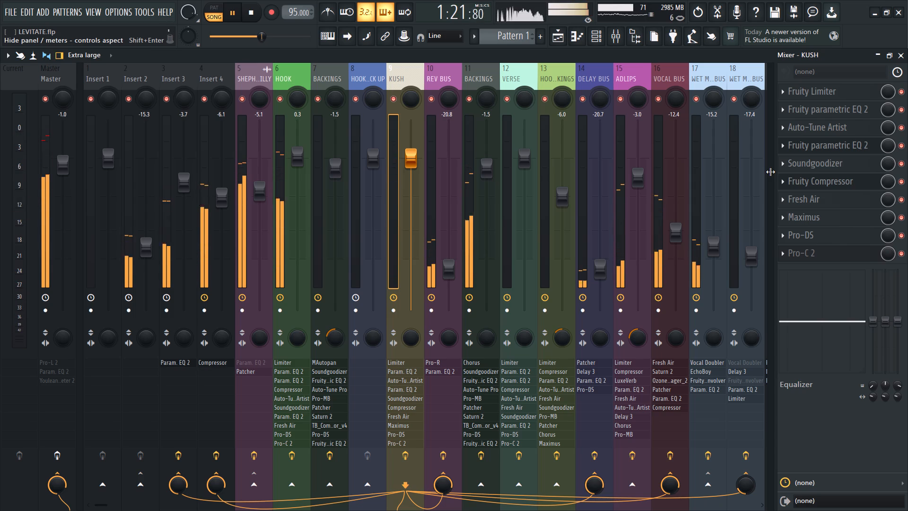
key("space")
key("space")
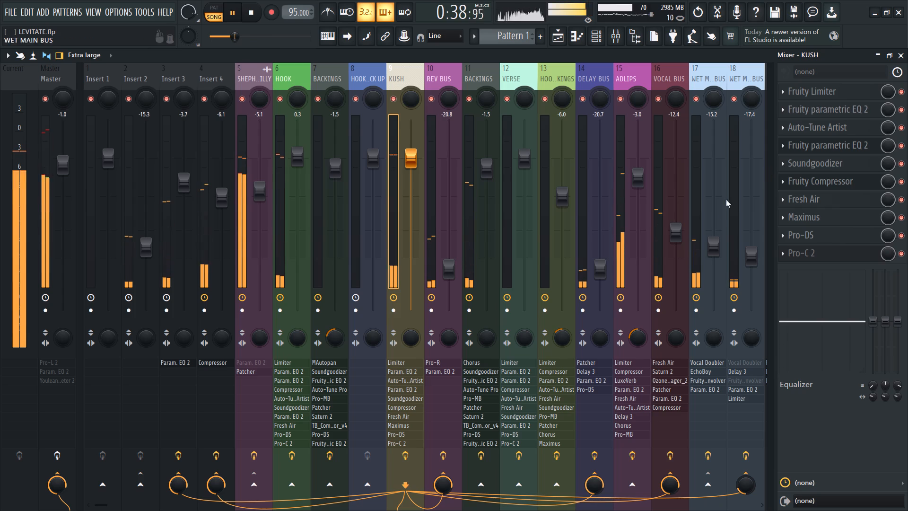
left_click(240, 38)
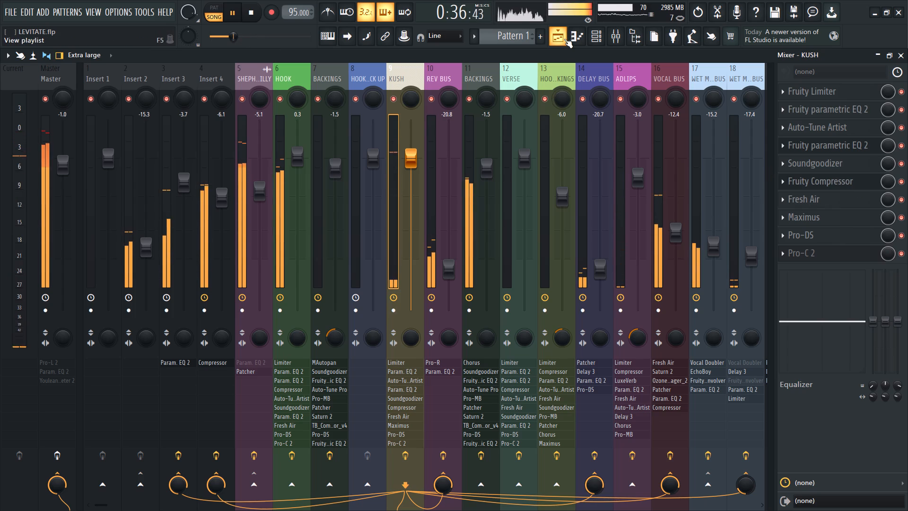
left_click(564, 39)
scroll(544, 285, "down", 2)
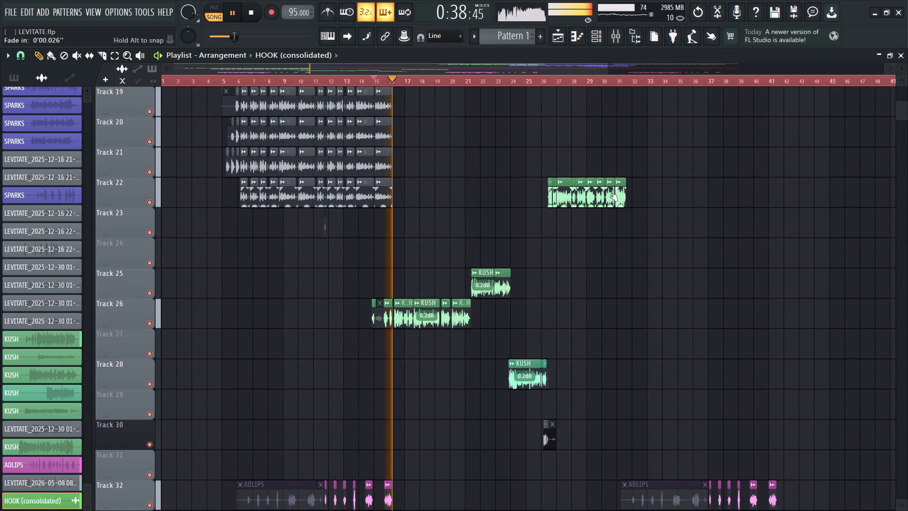
left_click(614, 29)
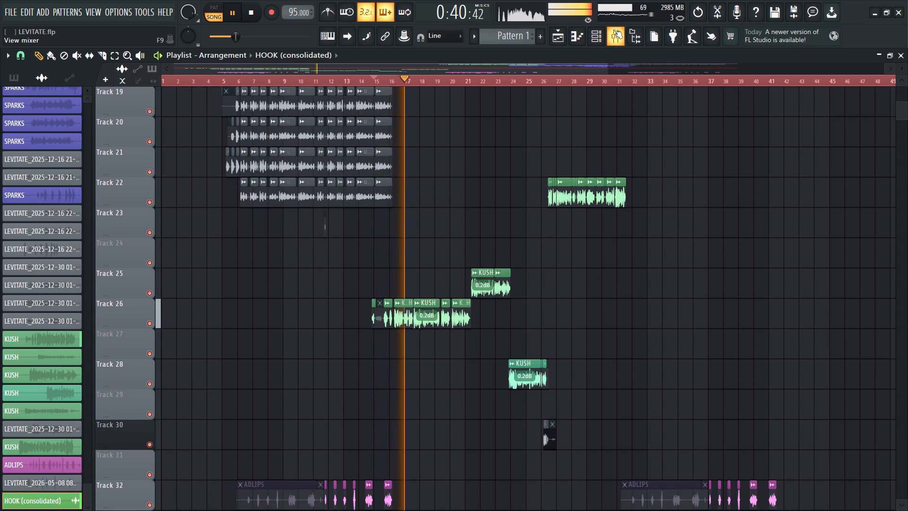
double_click(859, 251)
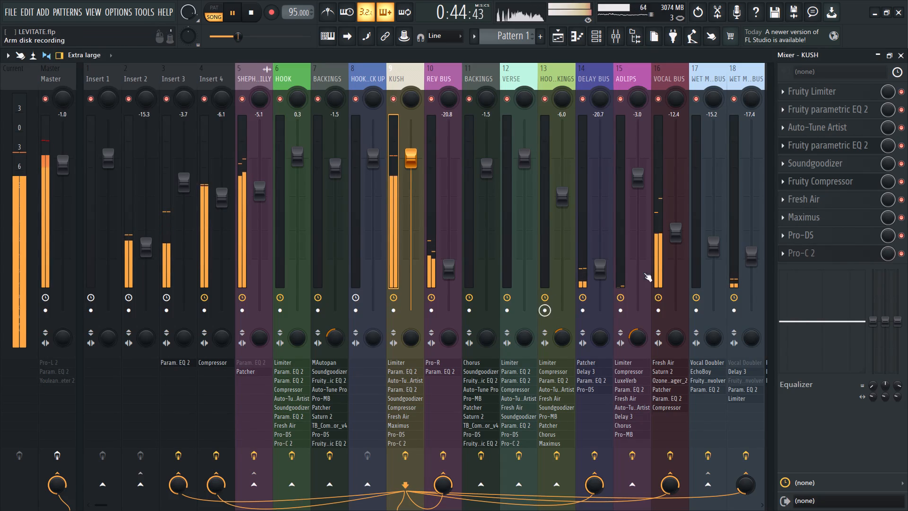
left_click(843, 256)
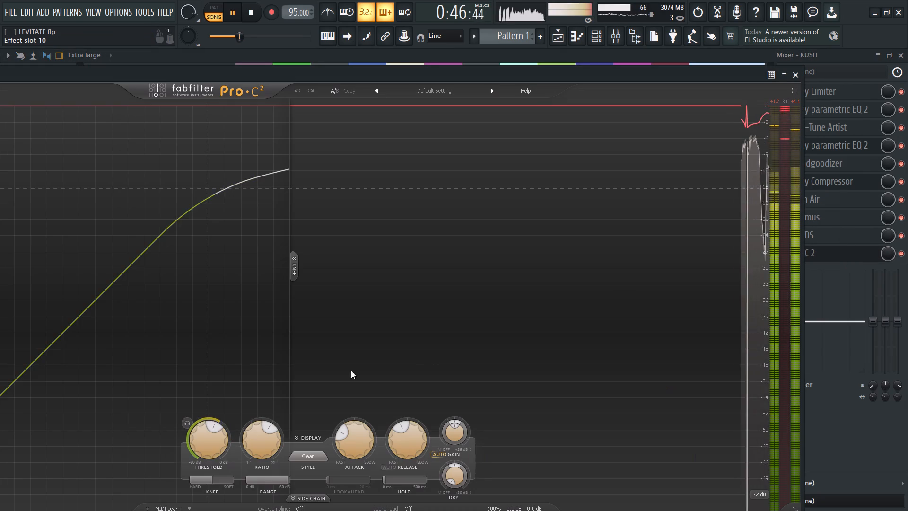
left_click(213, 438)
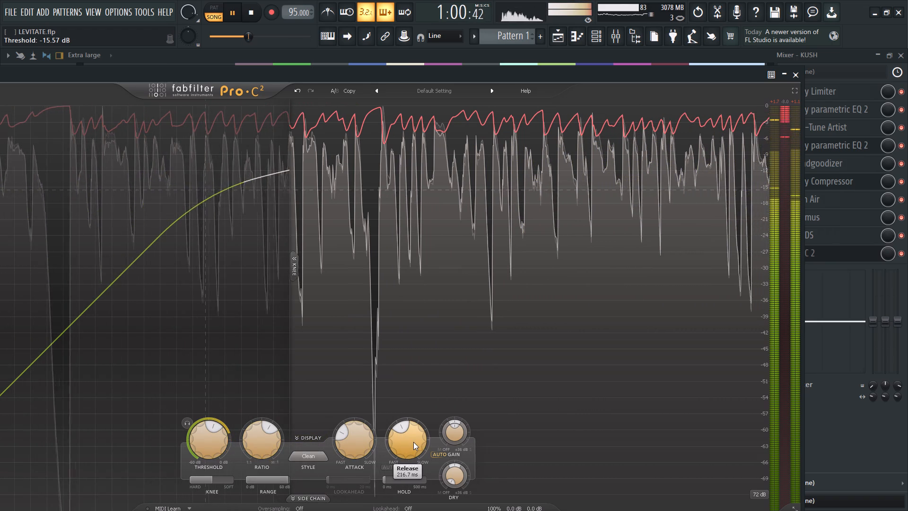
scroll(413, 442, "up", 1)
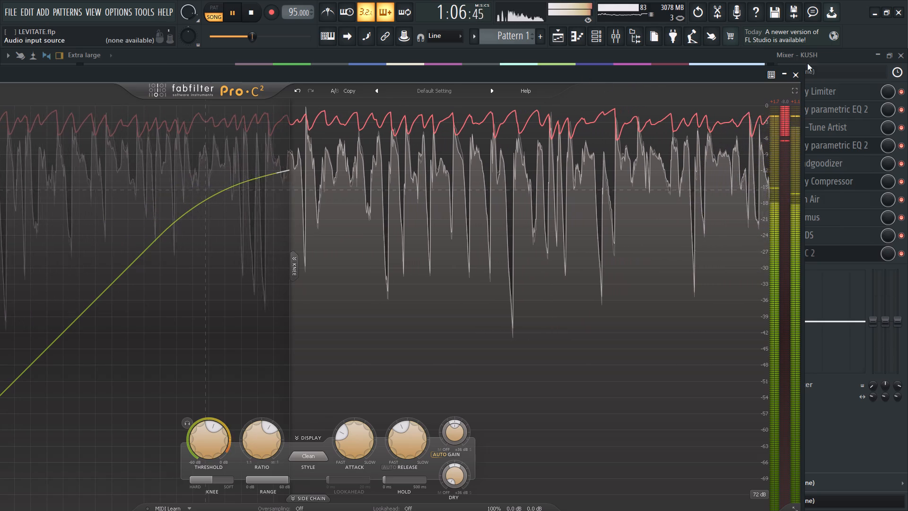
left_click(795, 75)
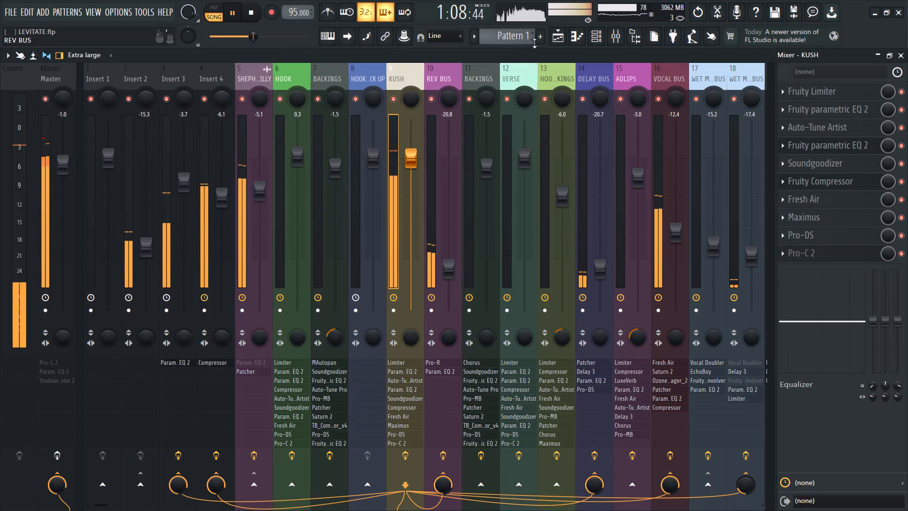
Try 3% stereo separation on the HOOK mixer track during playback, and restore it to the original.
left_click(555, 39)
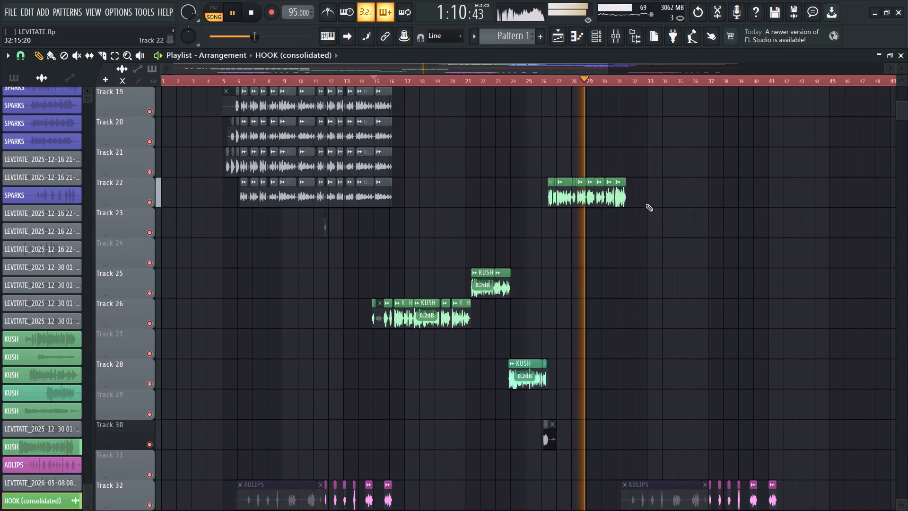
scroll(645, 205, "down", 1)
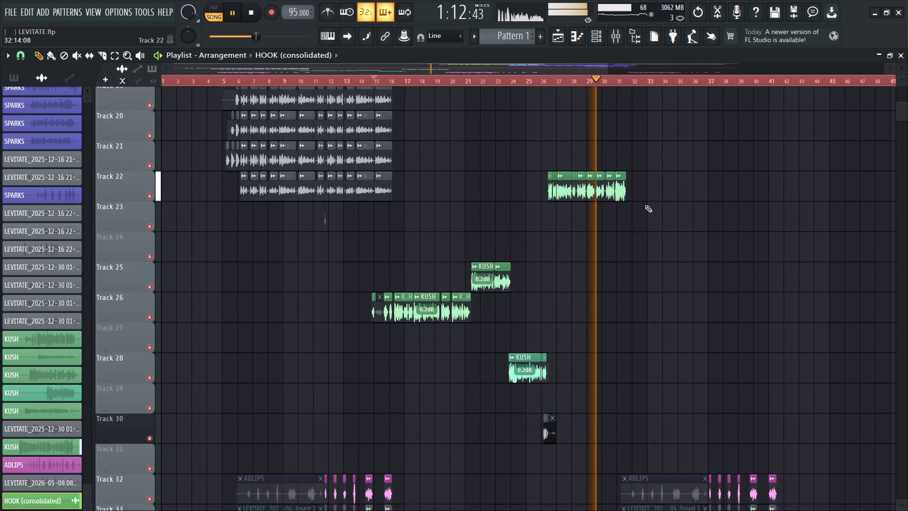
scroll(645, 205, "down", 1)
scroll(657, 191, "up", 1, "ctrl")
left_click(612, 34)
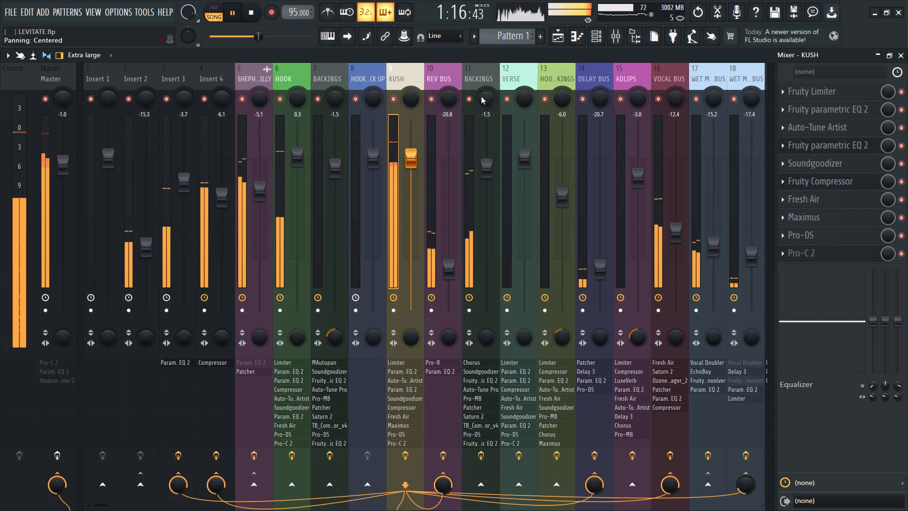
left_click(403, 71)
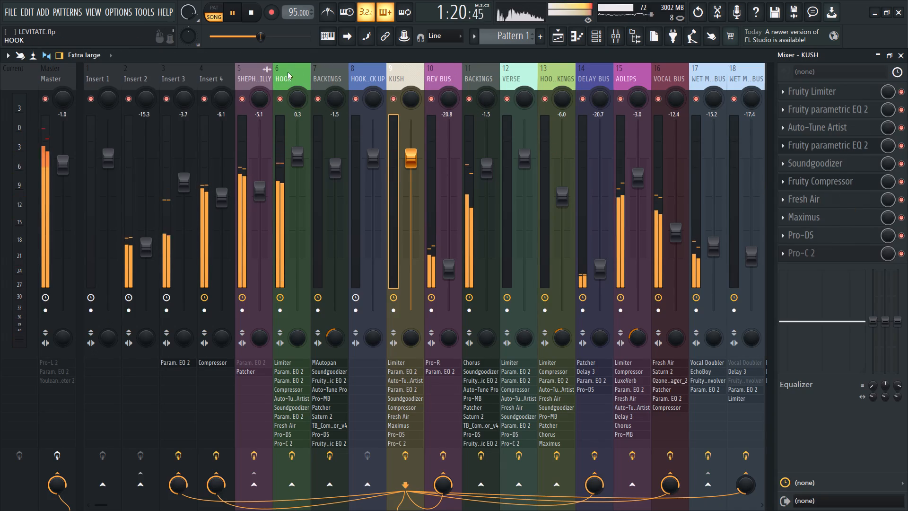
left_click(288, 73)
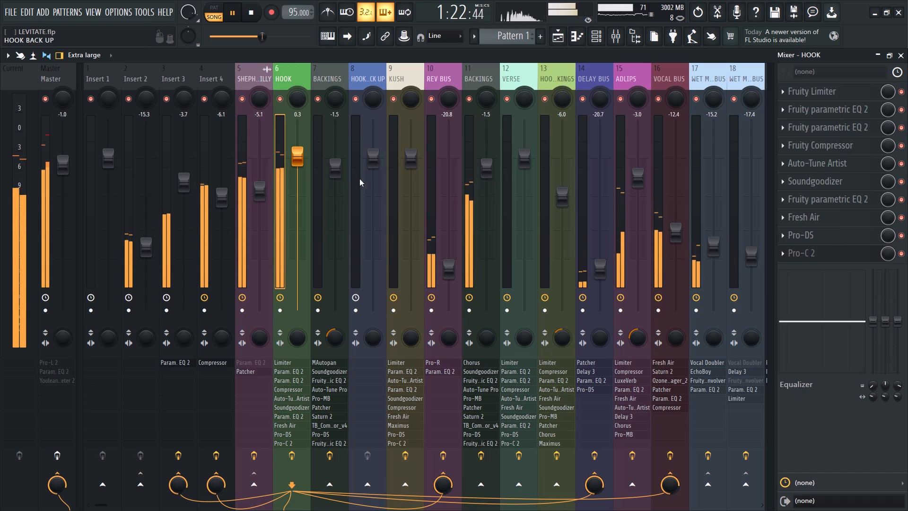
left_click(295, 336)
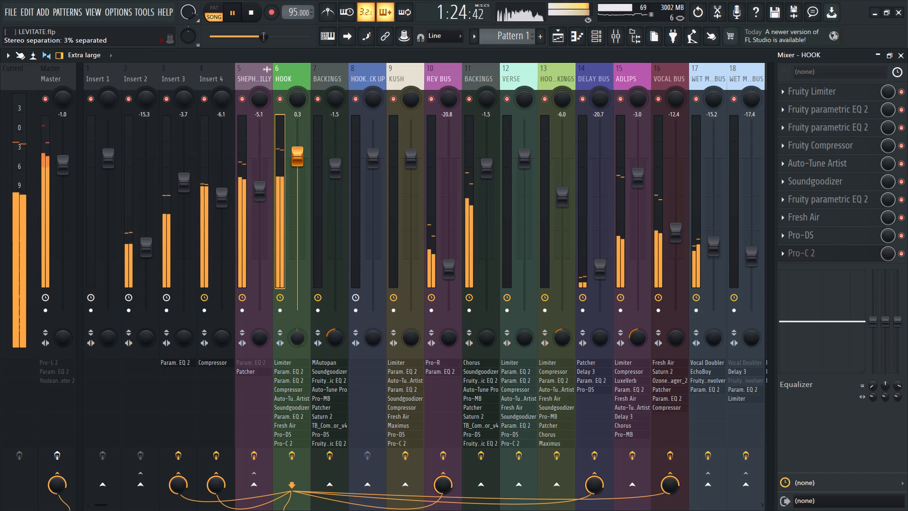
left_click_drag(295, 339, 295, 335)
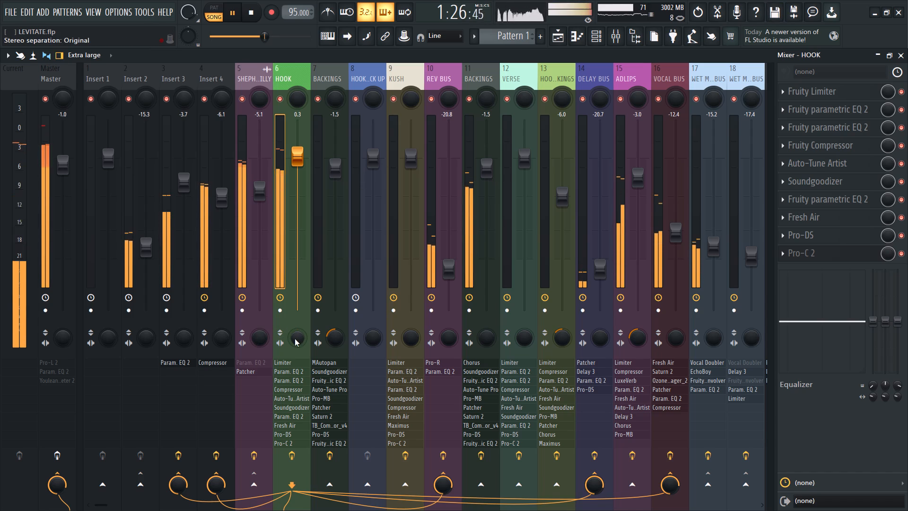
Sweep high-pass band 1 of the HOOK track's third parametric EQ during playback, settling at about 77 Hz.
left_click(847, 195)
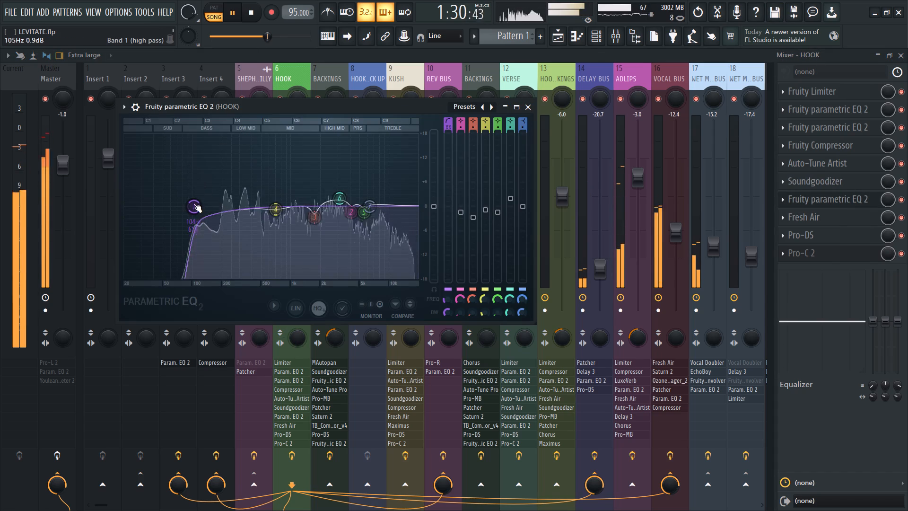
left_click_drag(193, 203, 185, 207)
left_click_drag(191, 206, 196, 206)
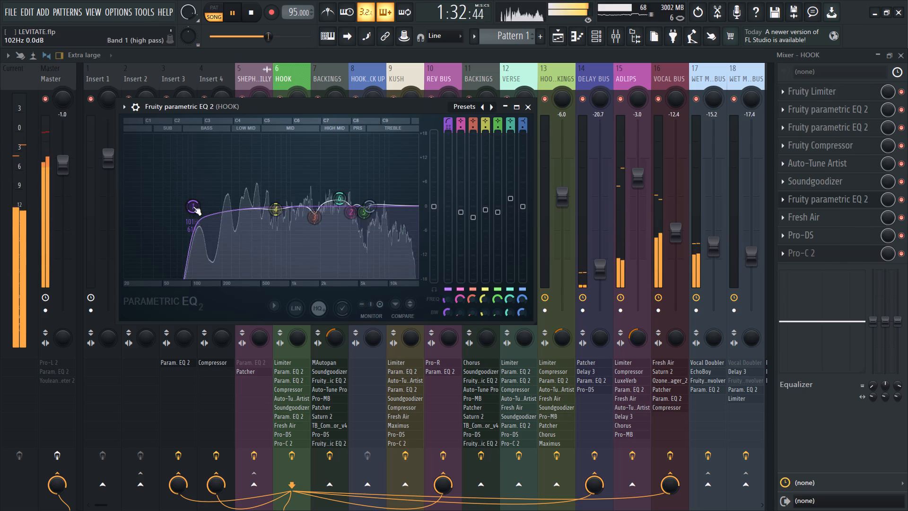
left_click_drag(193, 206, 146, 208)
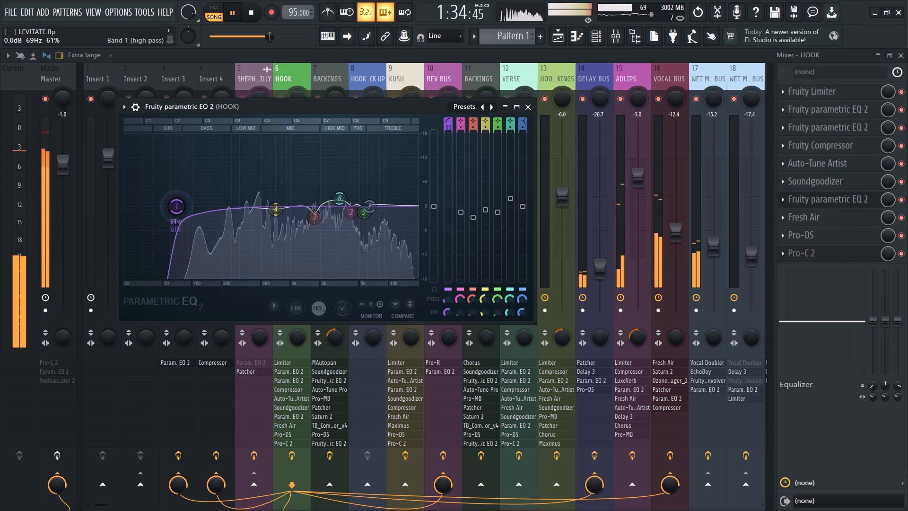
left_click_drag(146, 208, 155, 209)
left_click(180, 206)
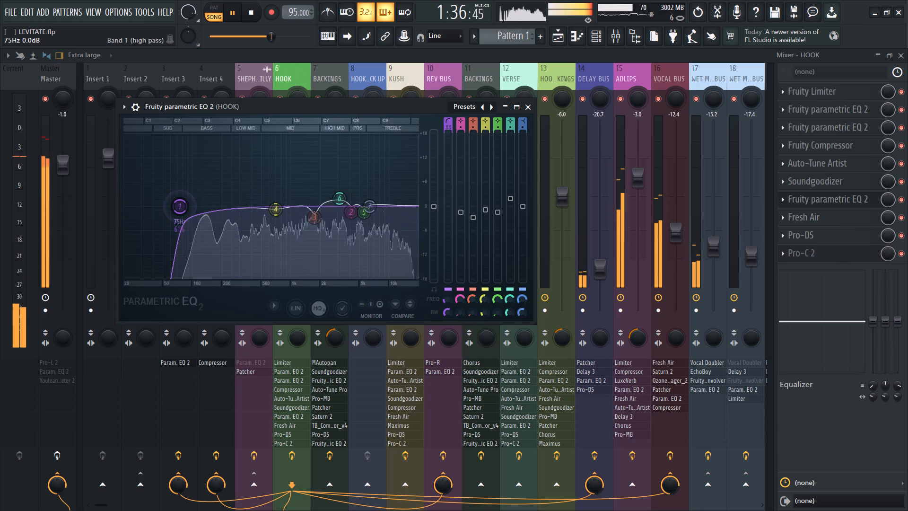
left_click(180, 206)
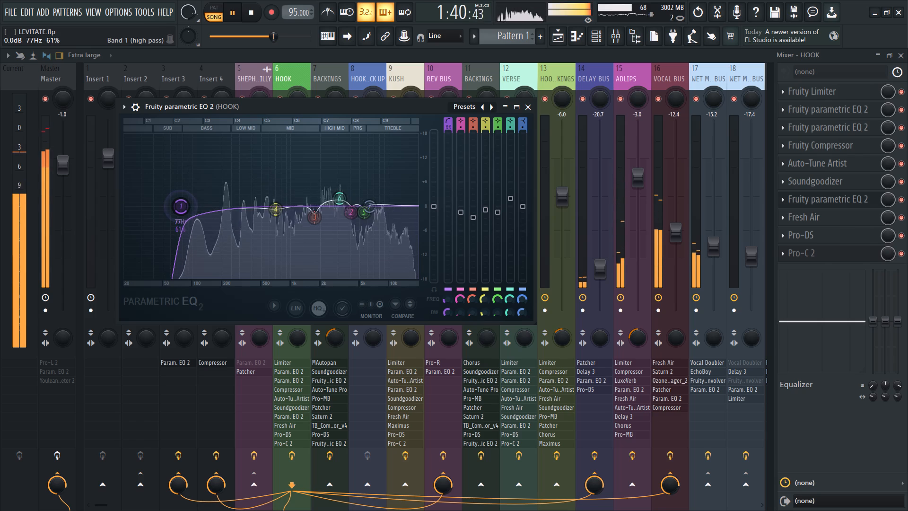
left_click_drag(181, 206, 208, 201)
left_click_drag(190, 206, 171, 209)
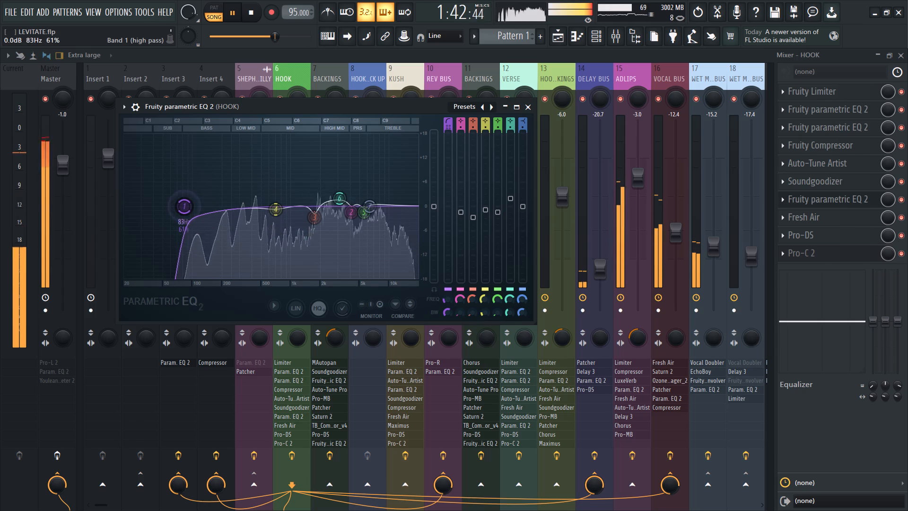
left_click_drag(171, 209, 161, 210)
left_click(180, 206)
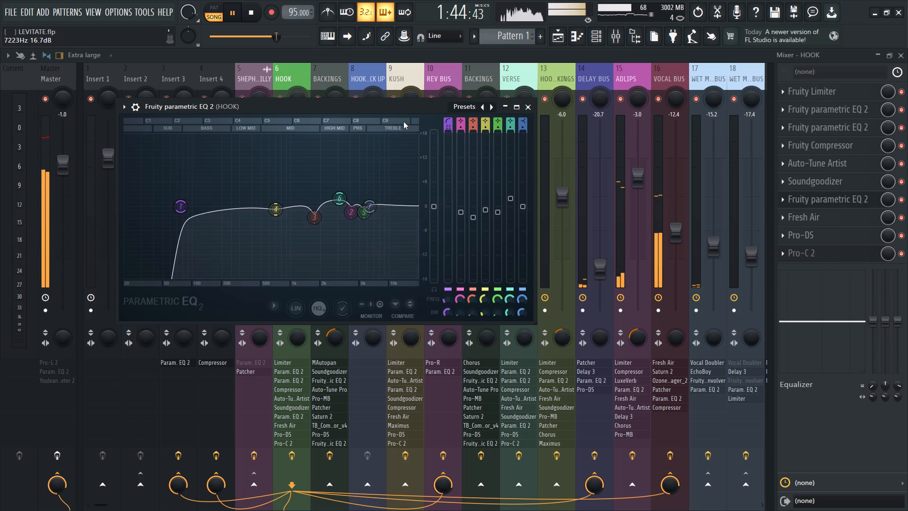
Compare the VERSE vocal with its whole effects chain bypassed and re-enabled during playback.
left_click(519, 74)
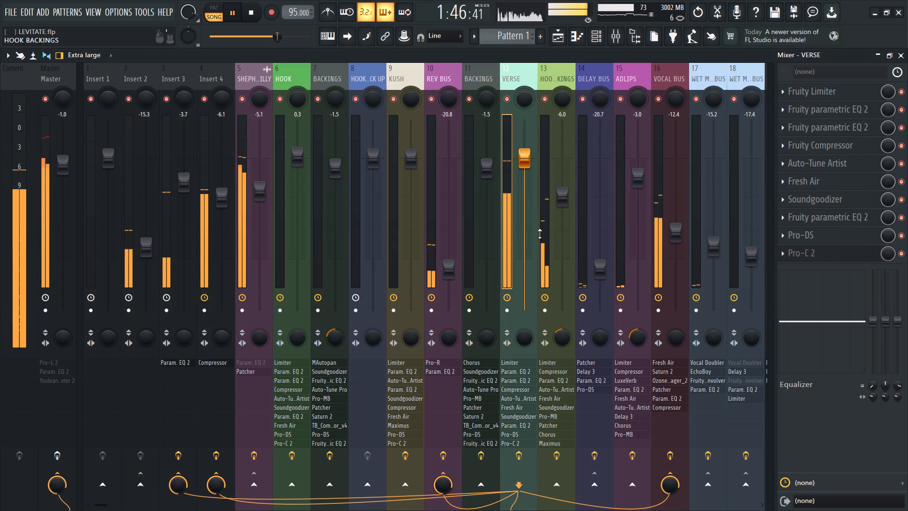
left_click(519, 452)
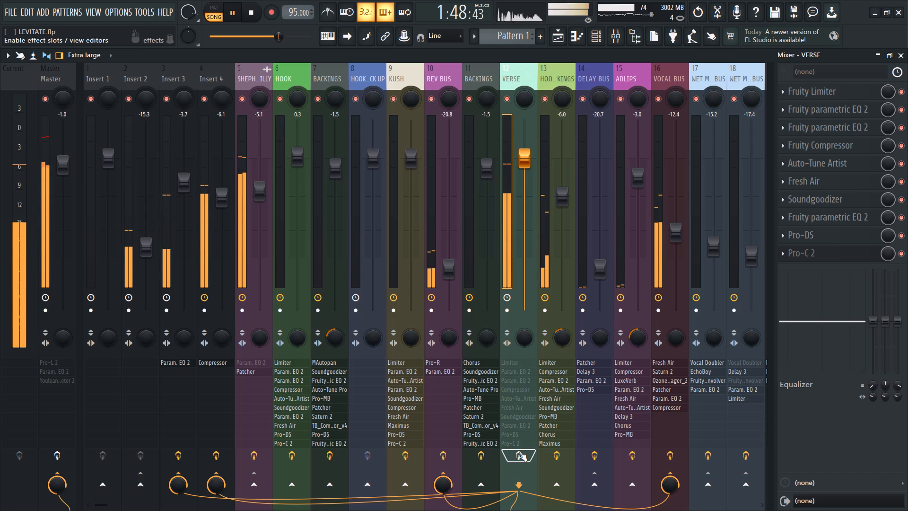
left_click(519, 452)
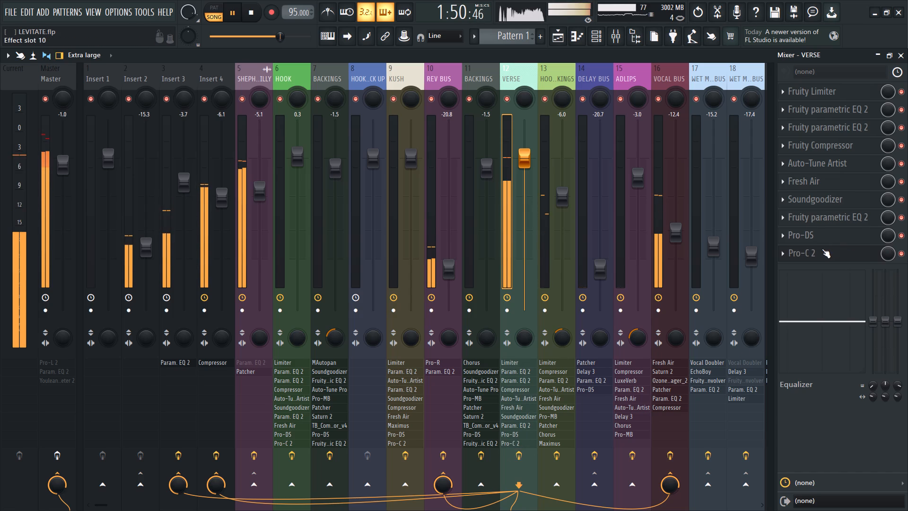
Lower the threshold of the VERSE track's Pro-C 2 compressor slightly to about -15.6 dB, and close the compressor.
left_click(822, 249)
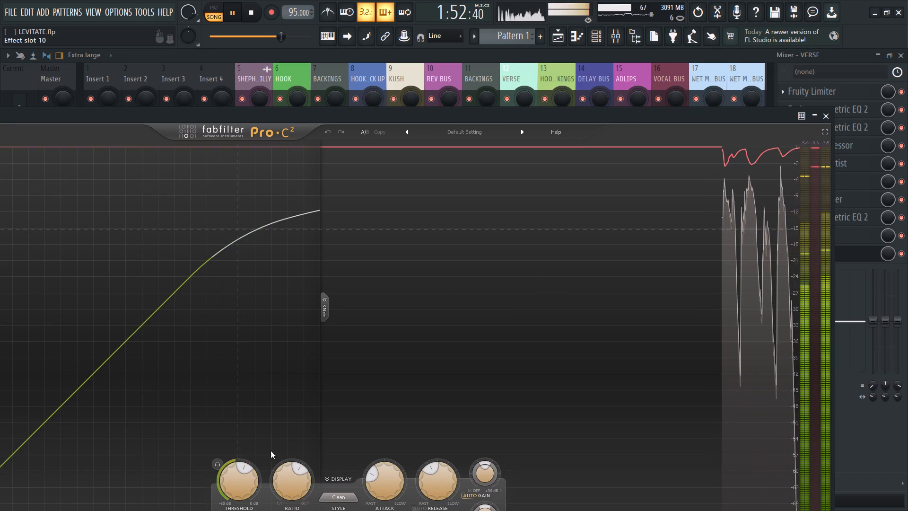
left_click_drag(246, 481, 244, 486)
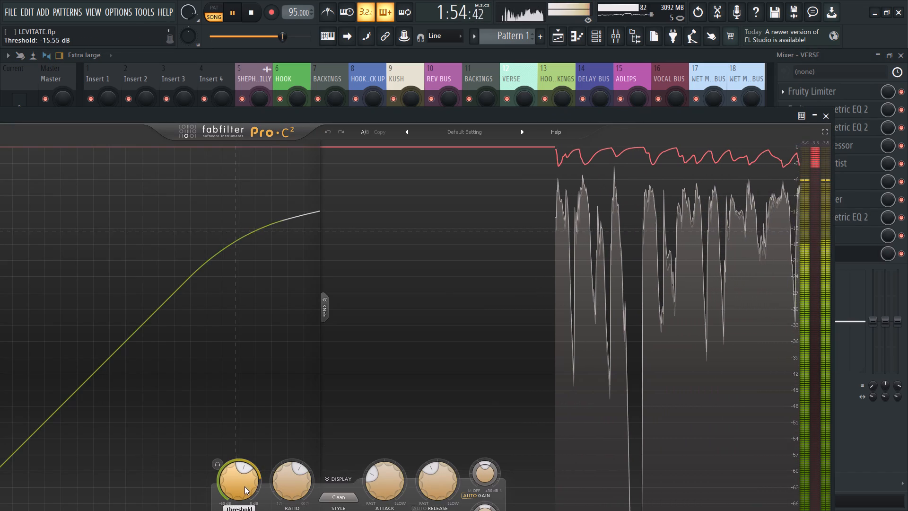
left_click_drag(244, 486, 244, 487)
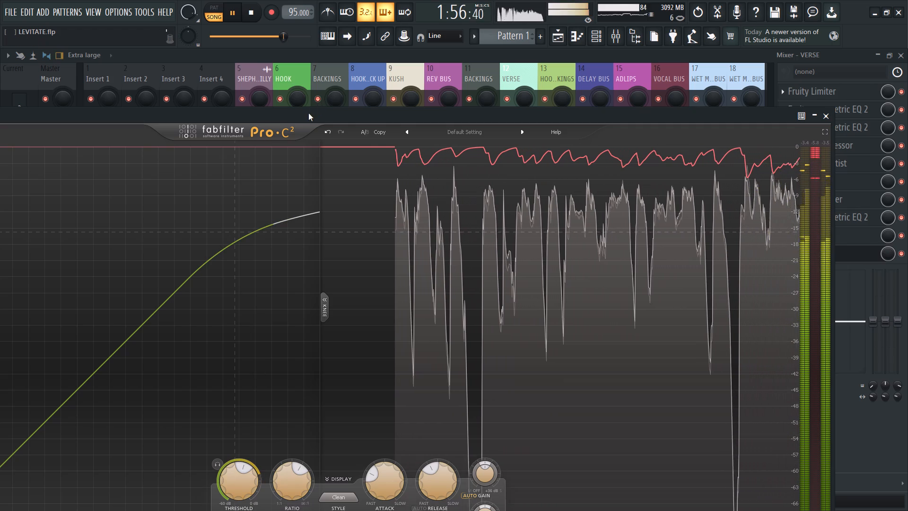
left_click_drag(308, 113, 318, 86)
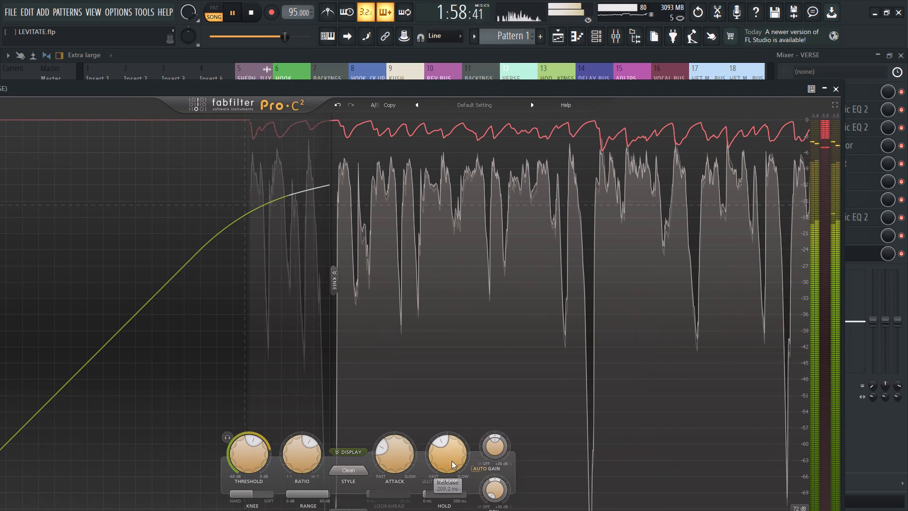
left_click(395, 462)
left_click(445, 460)
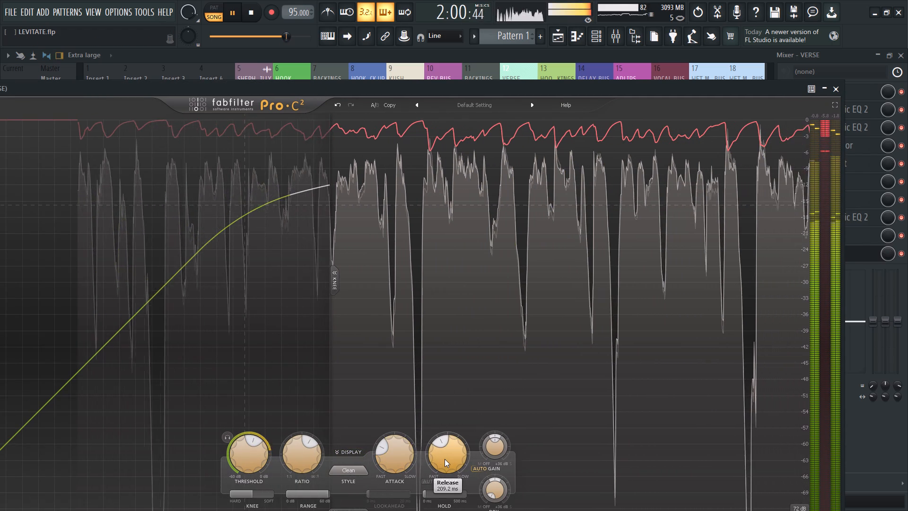
left_click(832, 87)
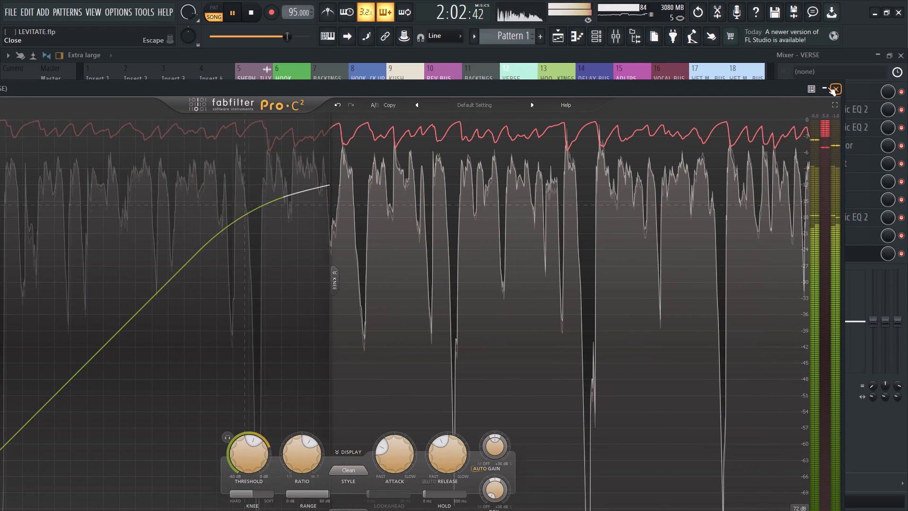
Raise the high-pass cutoff of band 1 on the HOOK track's third parametric EQ to above 88 Hz during playback.
left_click(555, 39)
scroll(484, 143, "down", 2, "ctrl")
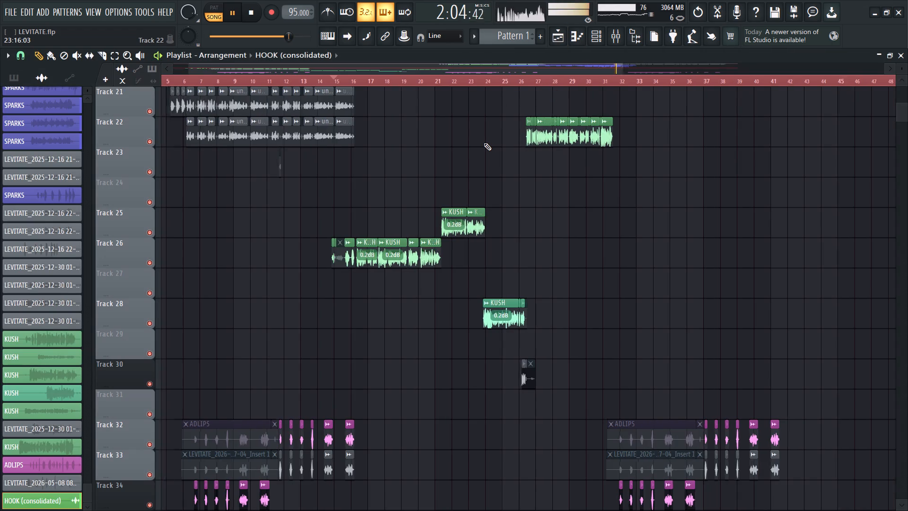
scroll(484, 143, "down", 4, "ctrl")
left_click(619, 39)
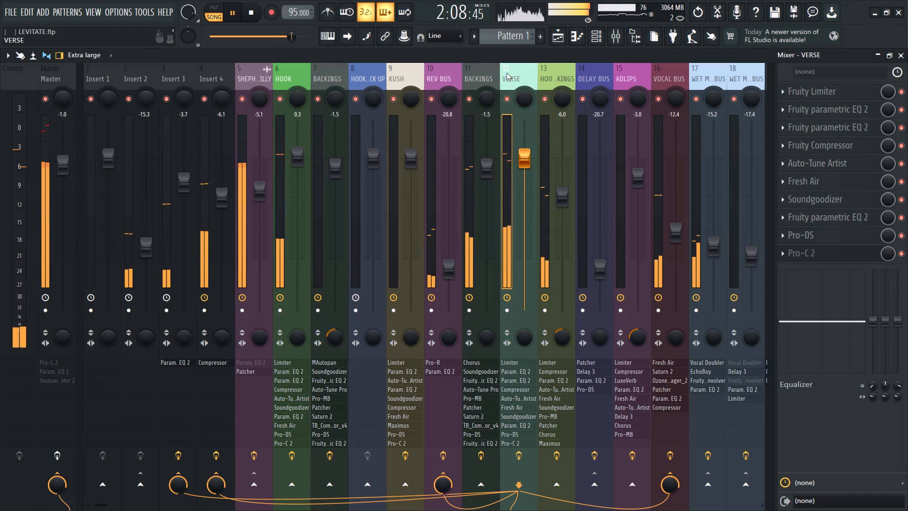
left_click(287, 79)
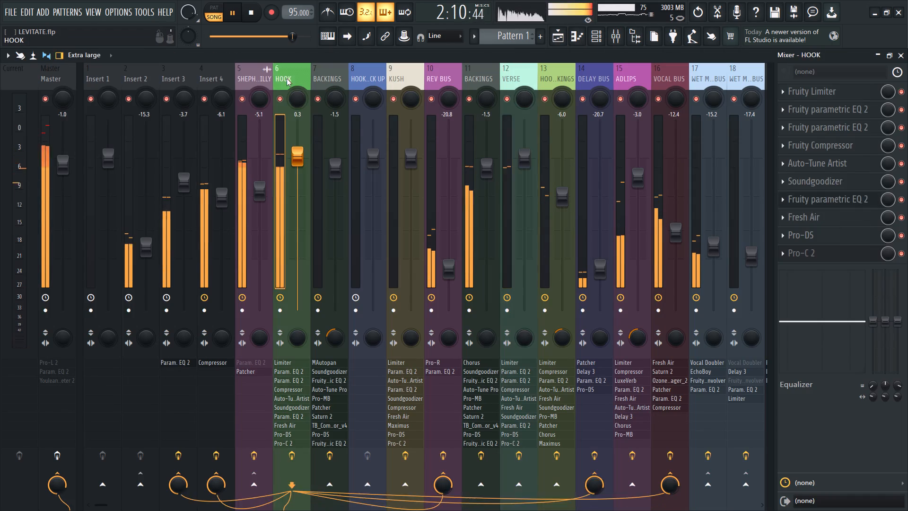
double_click(834, 203)
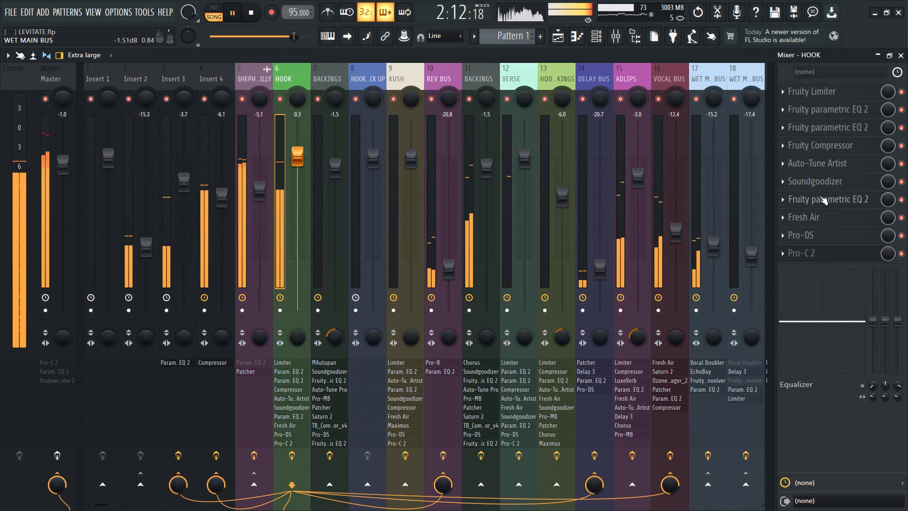
left_click_drag(184, 207, 202, 206)
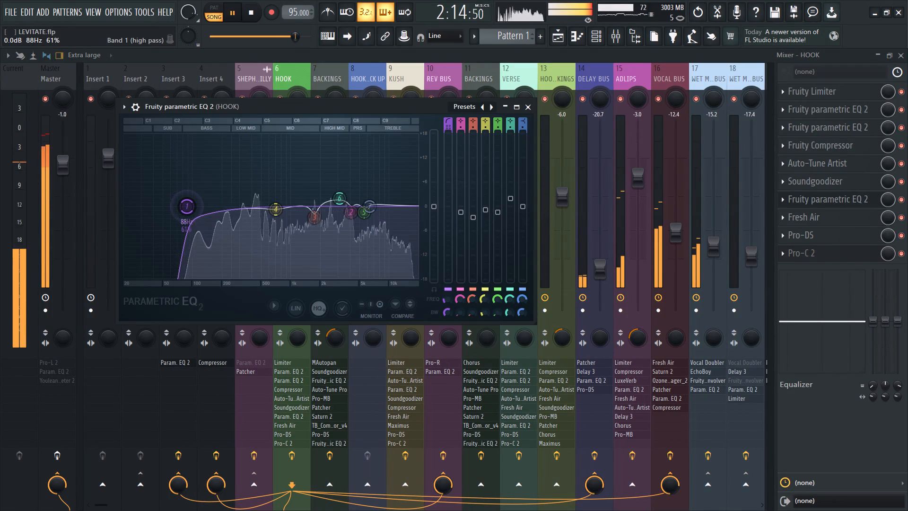
left_click_drag(202, 206, 210, 203)
left_click(190, 206)
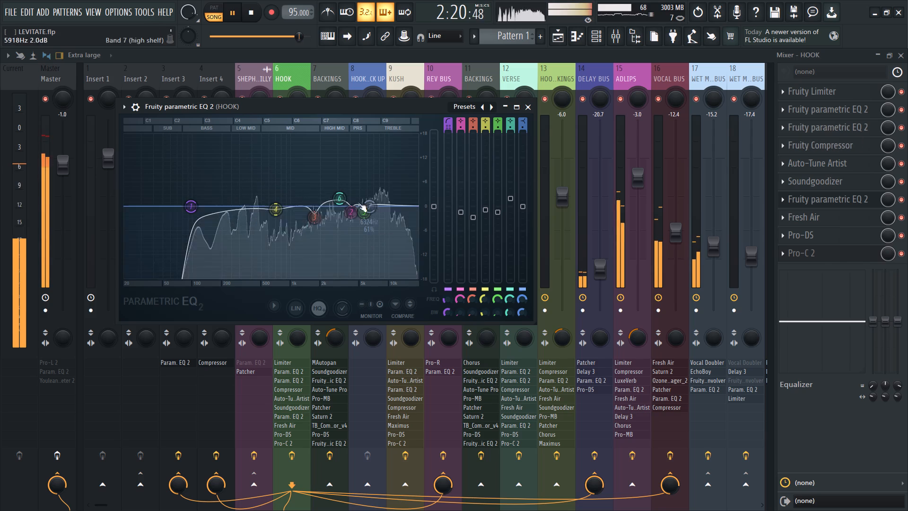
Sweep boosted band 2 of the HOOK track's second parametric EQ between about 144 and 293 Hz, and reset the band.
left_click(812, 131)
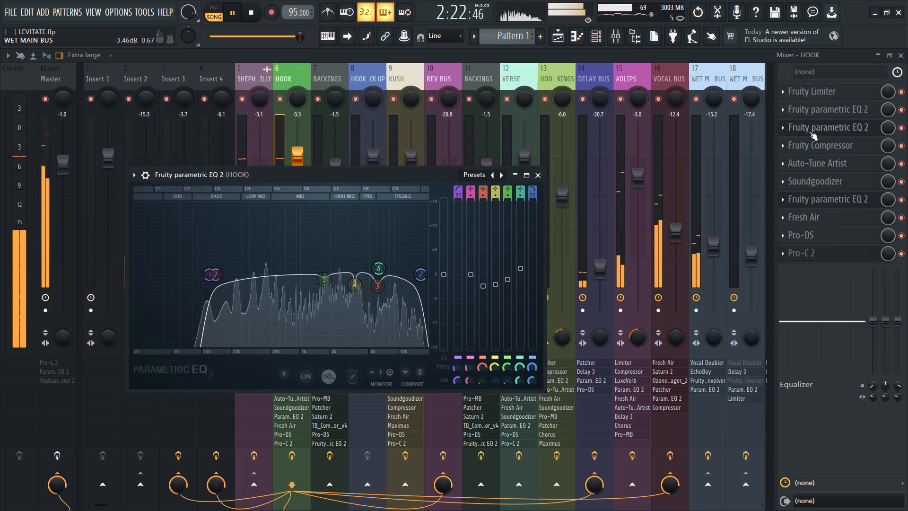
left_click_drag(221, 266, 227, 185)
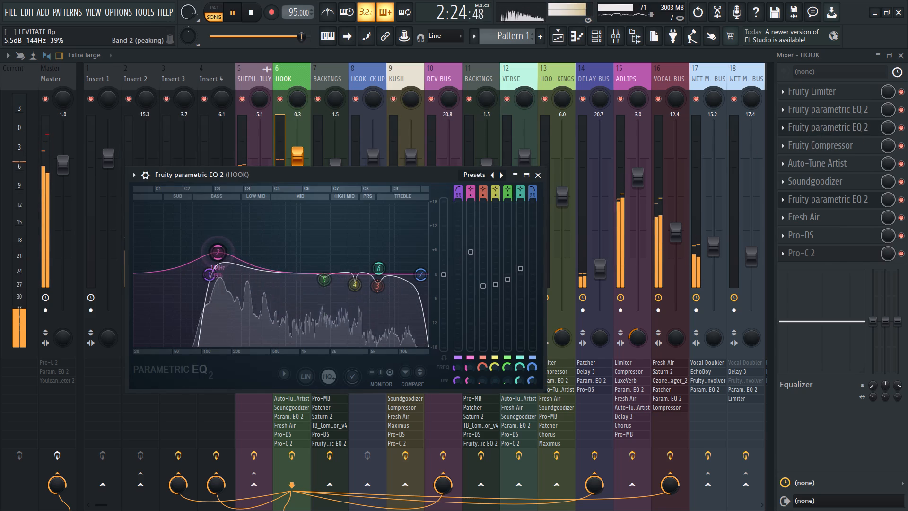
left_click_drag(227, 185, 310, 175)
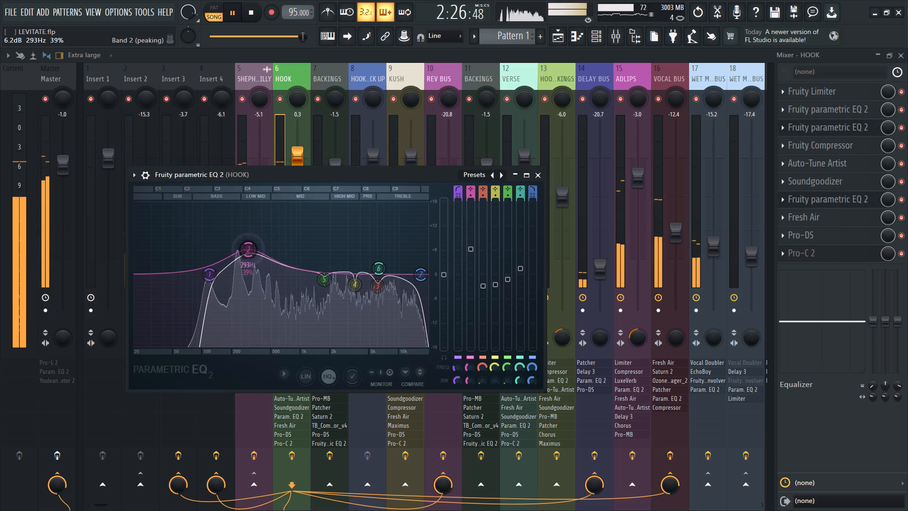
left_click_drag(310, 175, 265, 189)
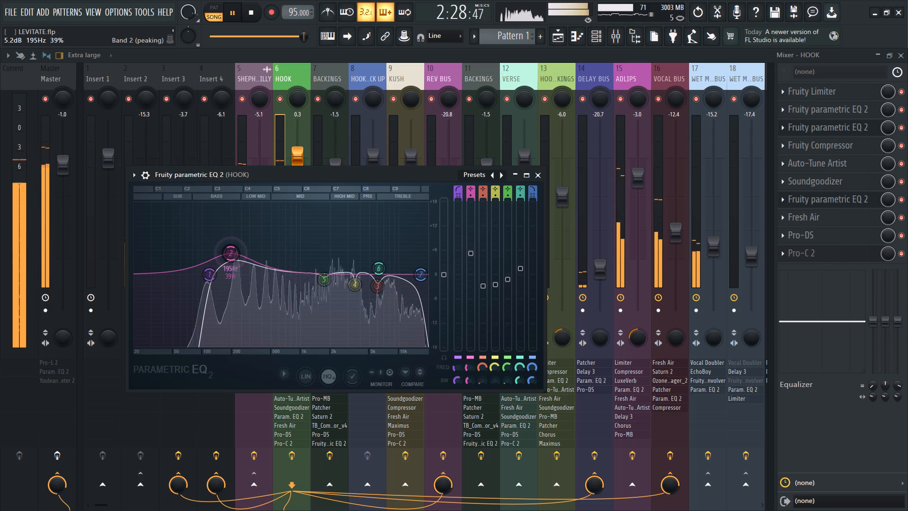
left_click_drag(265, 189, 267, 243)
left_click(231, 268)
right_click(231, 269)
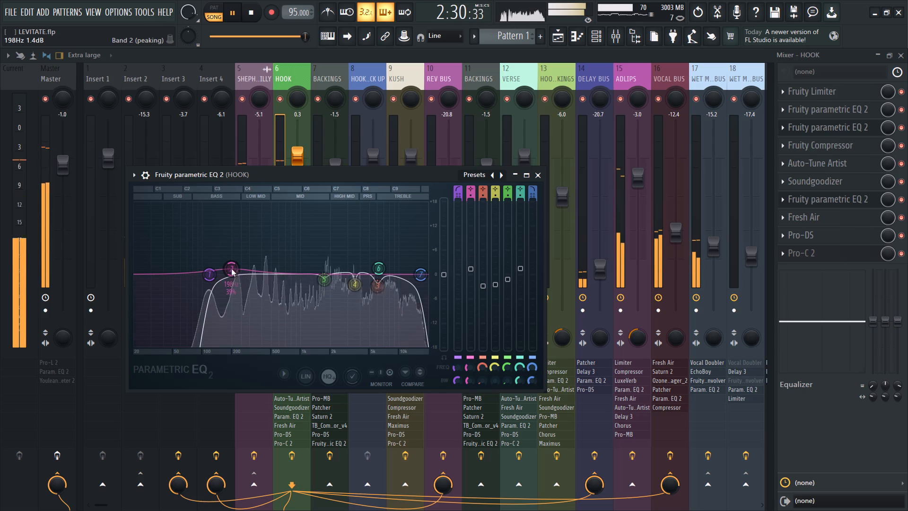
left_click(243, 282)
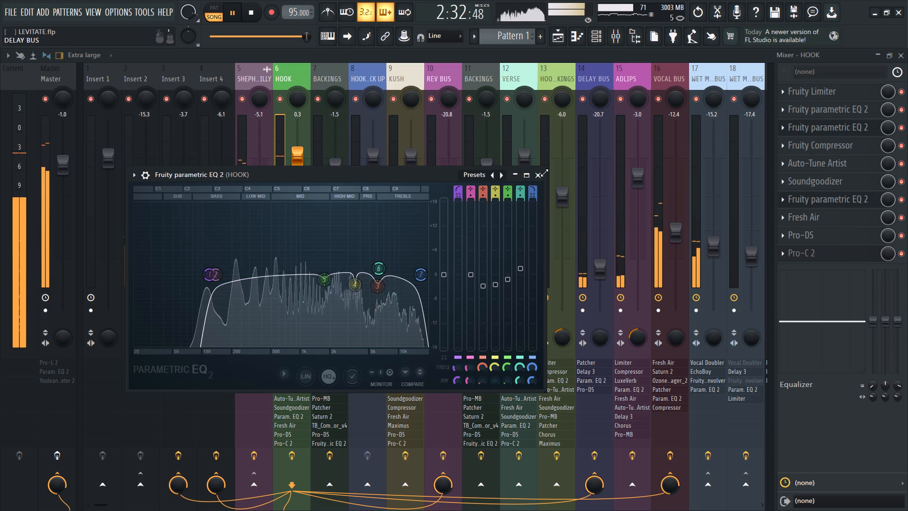
Close the HOOK parametric EQ, restart the song, move playback ahead to about bar 15, and select the KUSH mixer track.
left_click(541, 177)
double_click(249, 18)
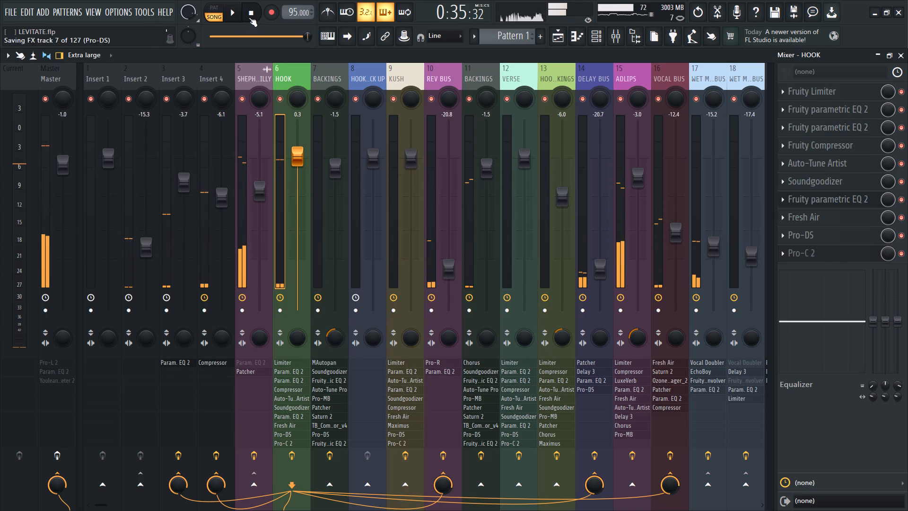
left_click(236, 17)
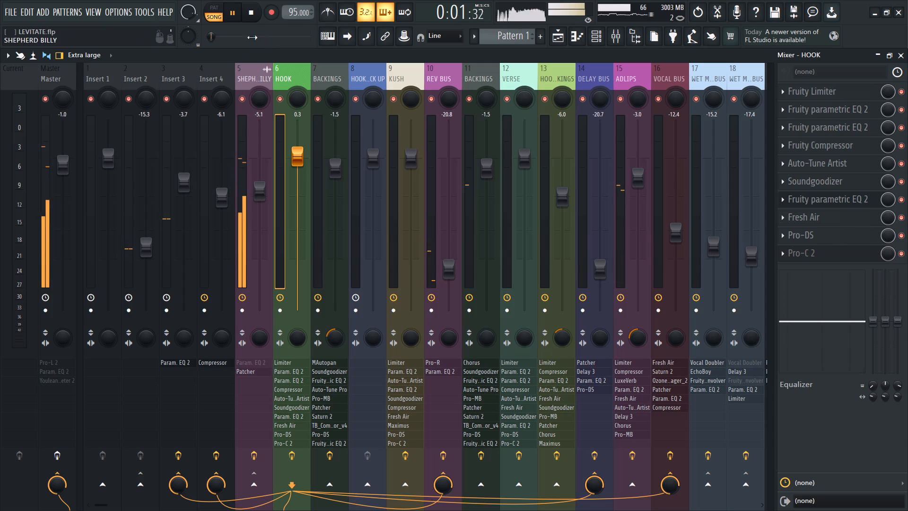
left_click_drag(215, 36, 224, 38)
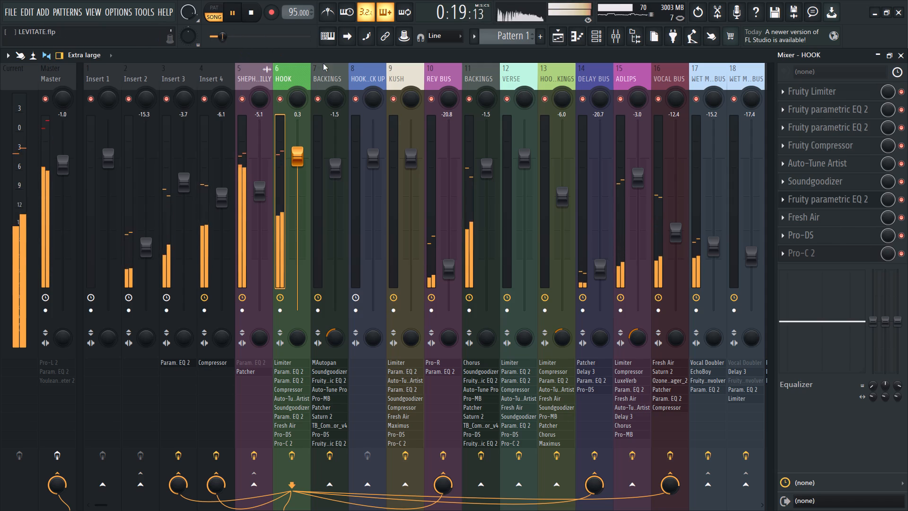
left_click(556, 35)
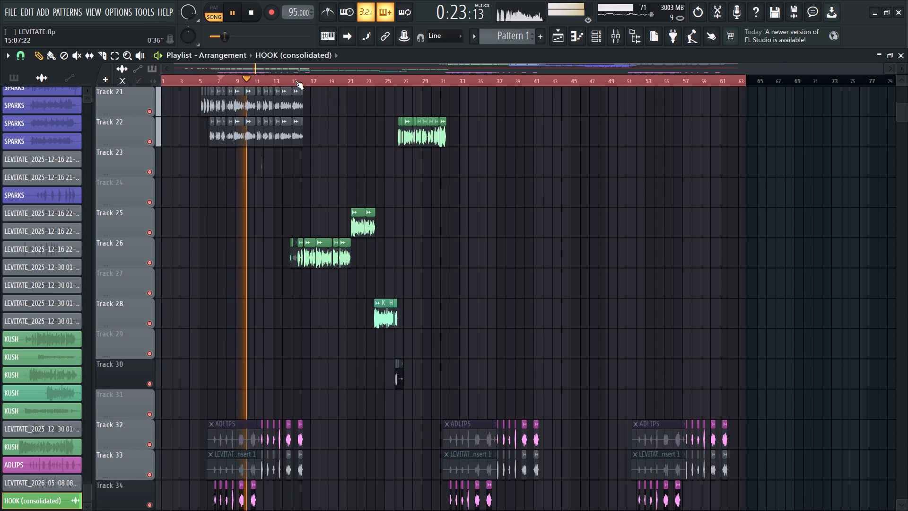
left_click(295, 80)
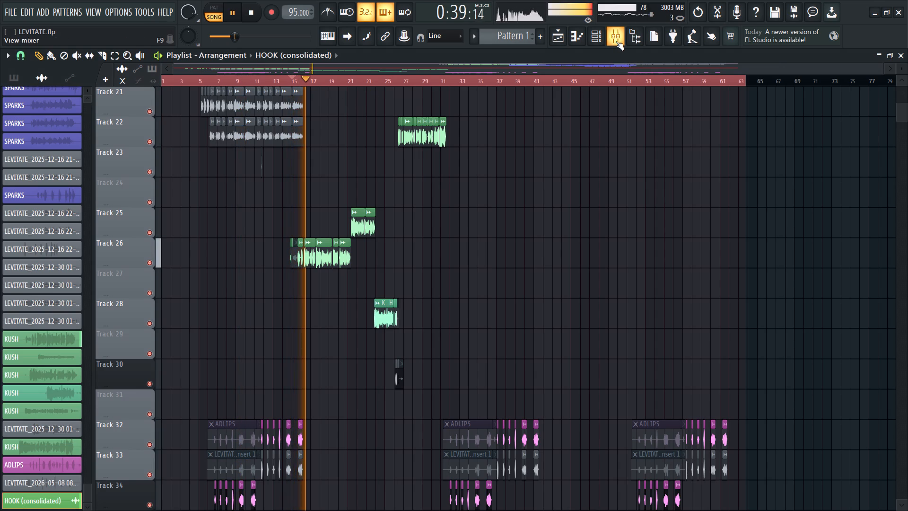
left_click(616, 41)
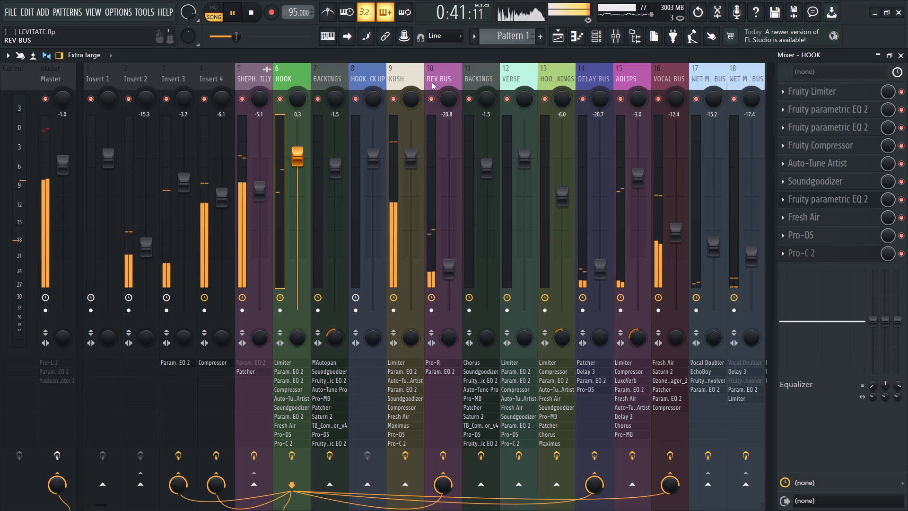
left_click(402, 74)
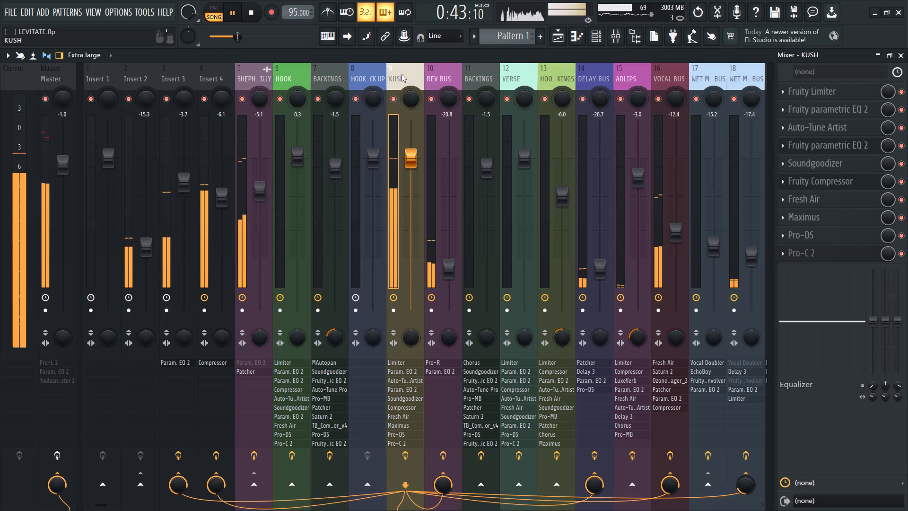
Compare the VOCAL BUS with Fresh Air, Saturn 2 and the Ozone 9 Imager bypassed and re-enabled during playback.
left_click(666, 79)
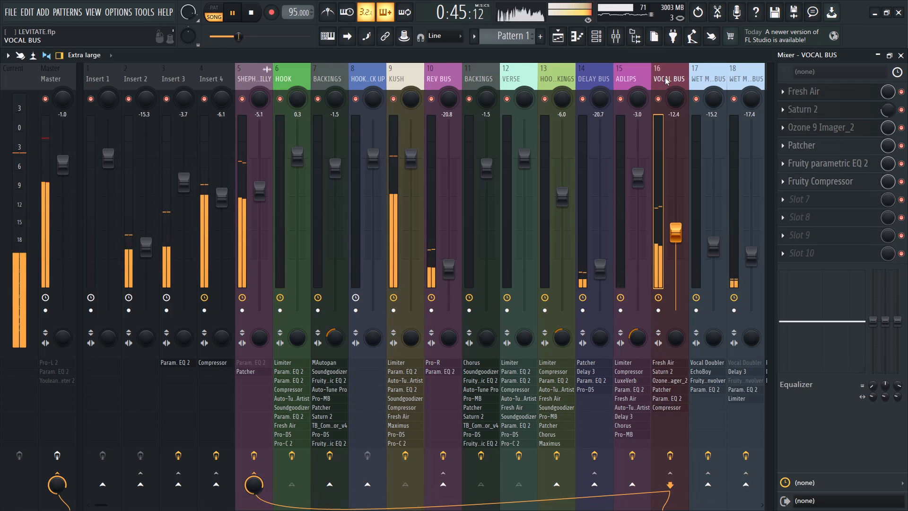
left_click(900, 96)
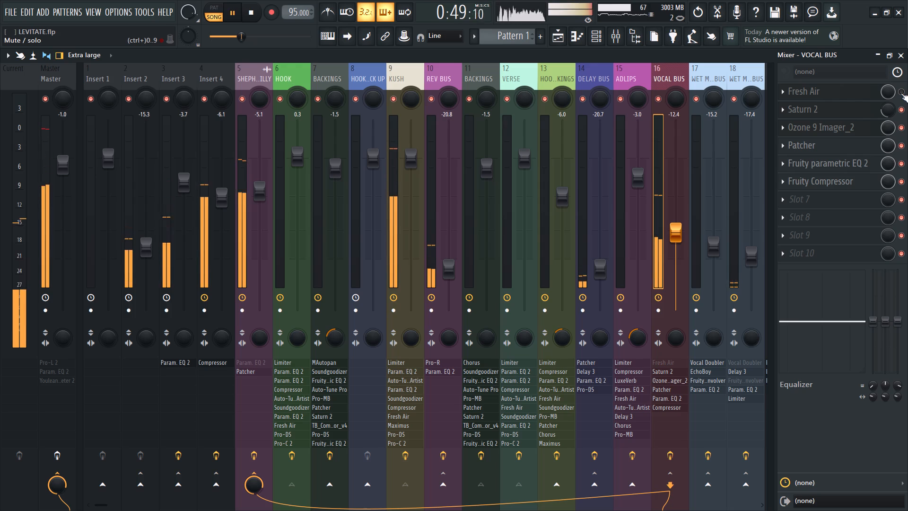
left_click(902, 106)
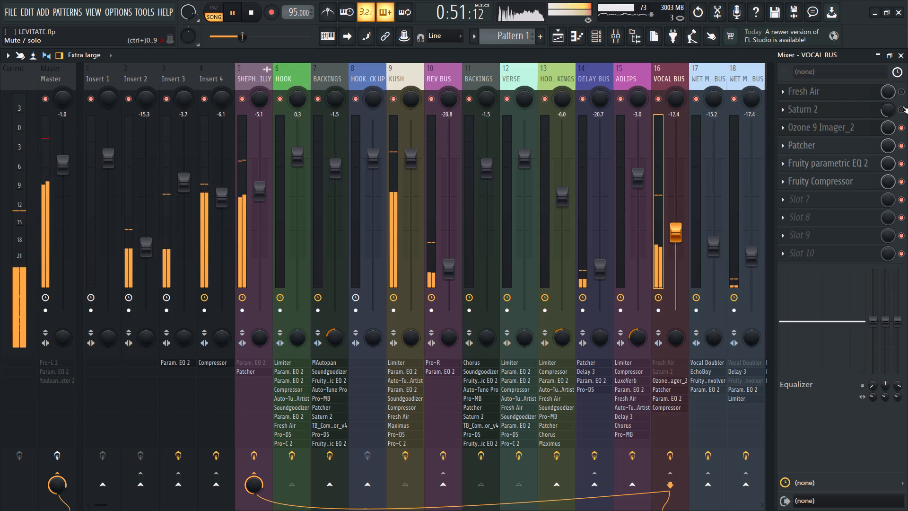
left_click(902, 106)
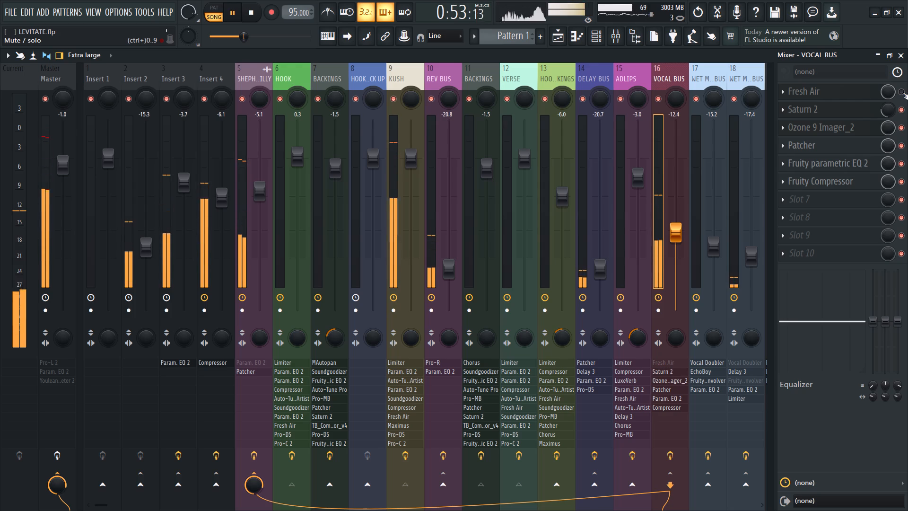
left_click(903, 92)
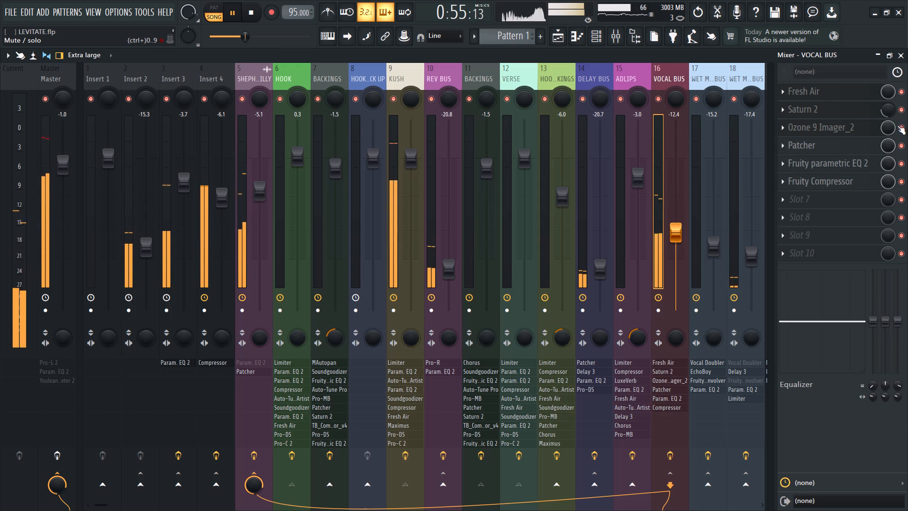
left_click(899, 126)
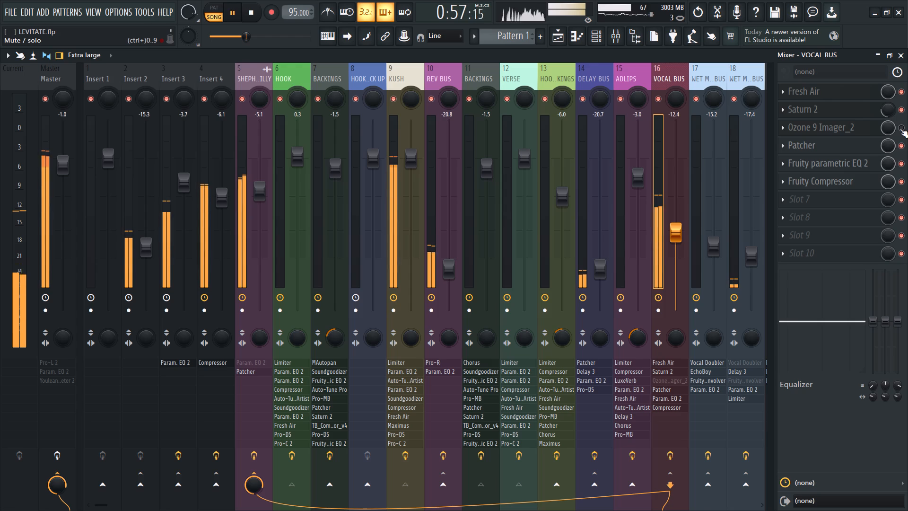
left_click(900, 129)
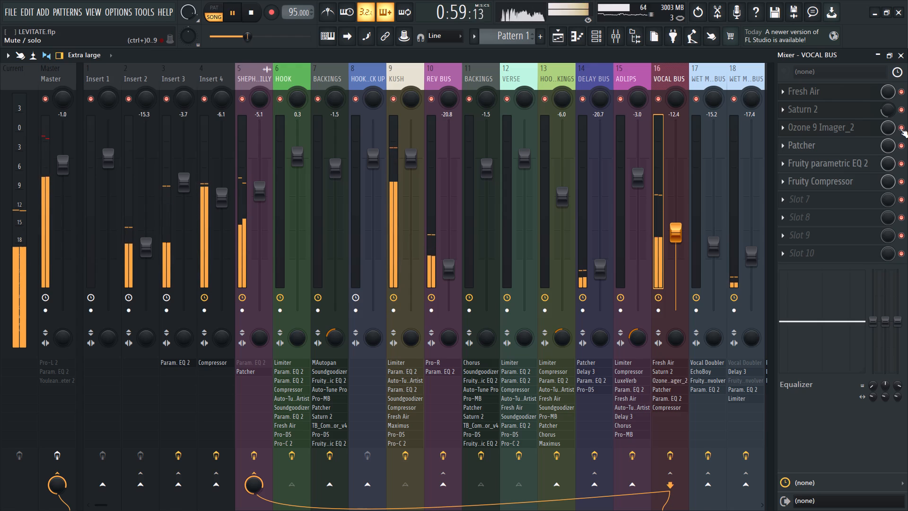
left_click(899, 129)
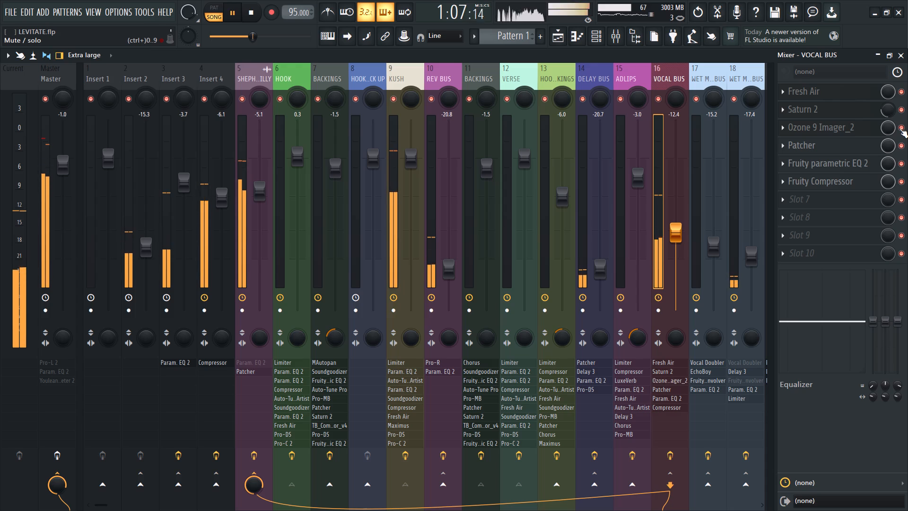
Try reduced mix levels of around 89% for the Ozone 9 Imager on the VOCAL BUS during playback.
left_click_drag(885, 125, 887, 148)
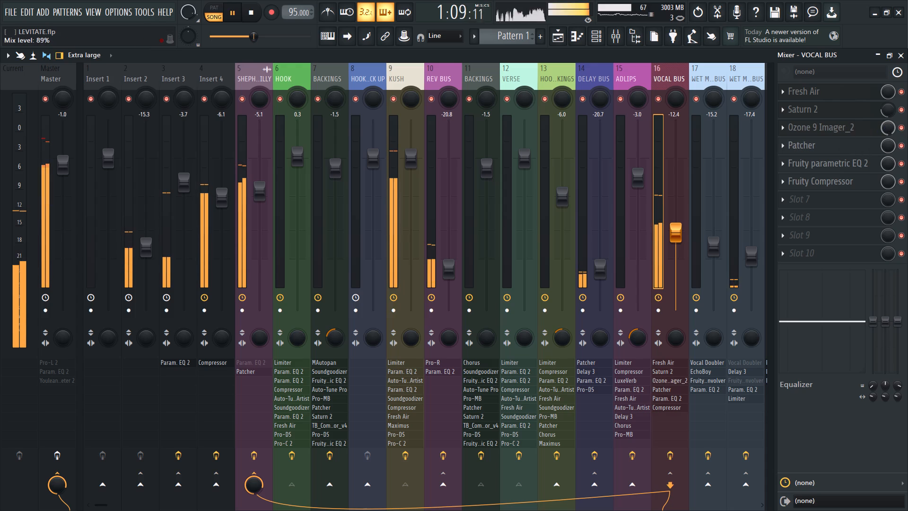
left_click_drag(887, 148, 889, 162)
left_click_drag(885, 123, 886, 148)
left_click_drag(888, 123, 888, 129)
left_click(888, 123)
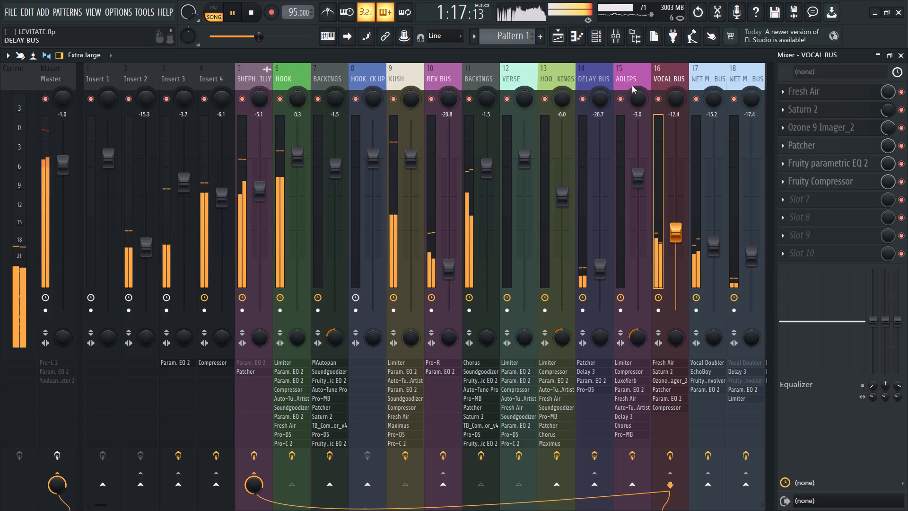
Set the VOCAL BUS Fruity Compressor's attack to 36.4 ms and release to 203 ms, and close the compressor.
left_click(834, 179)
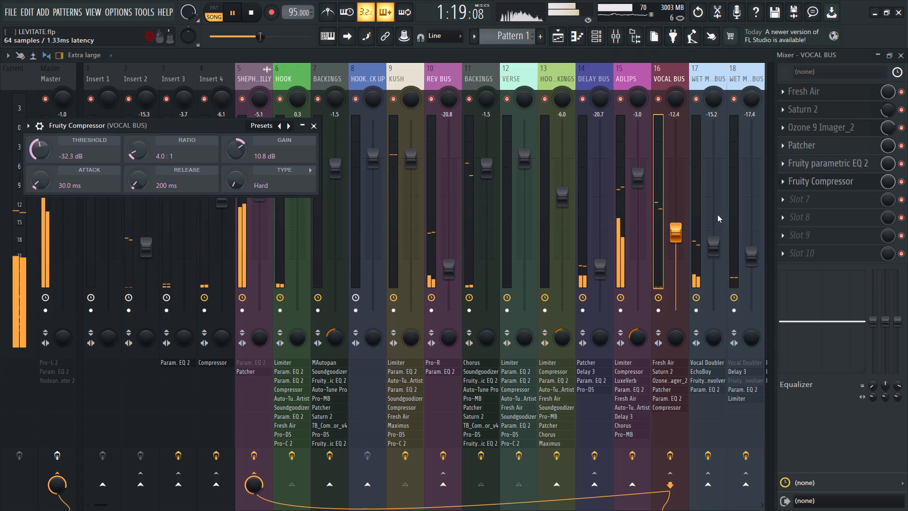
scroll(44, 181, "up", 1)
left_click(42, 183)
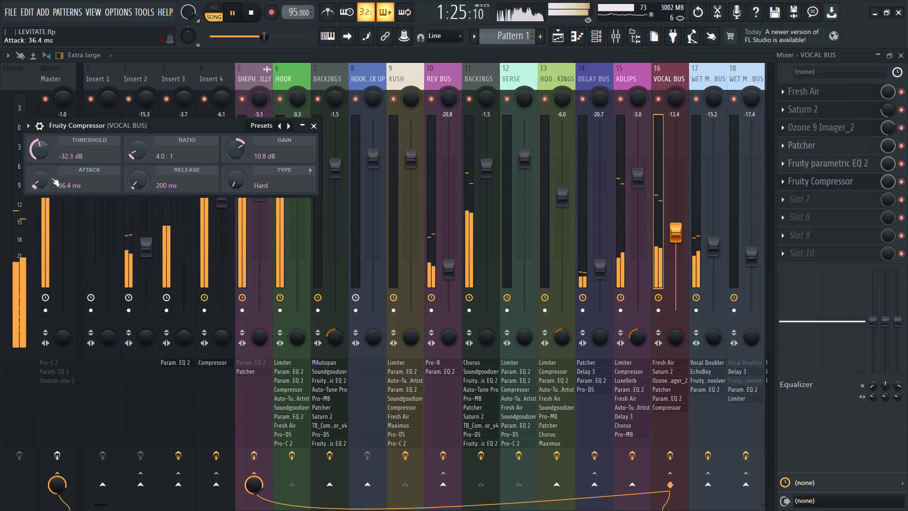
left_click(139, 183)
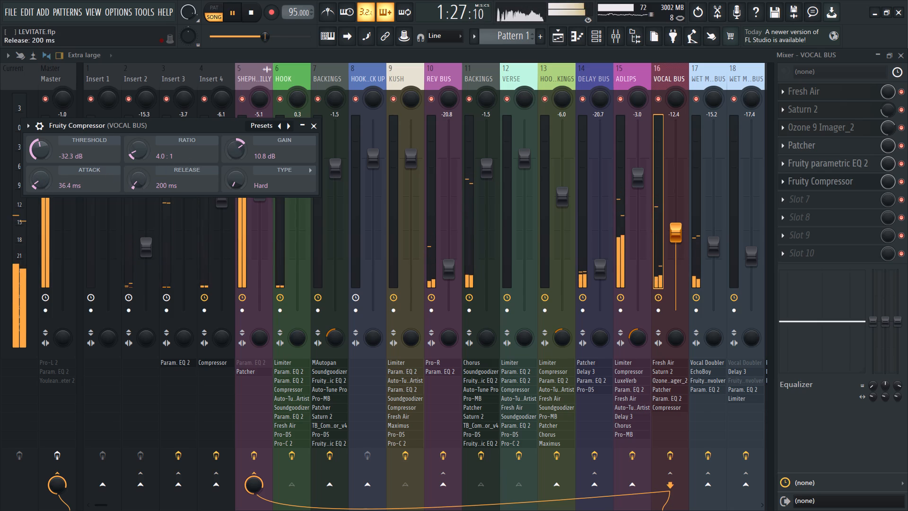
left_click(139, 183)
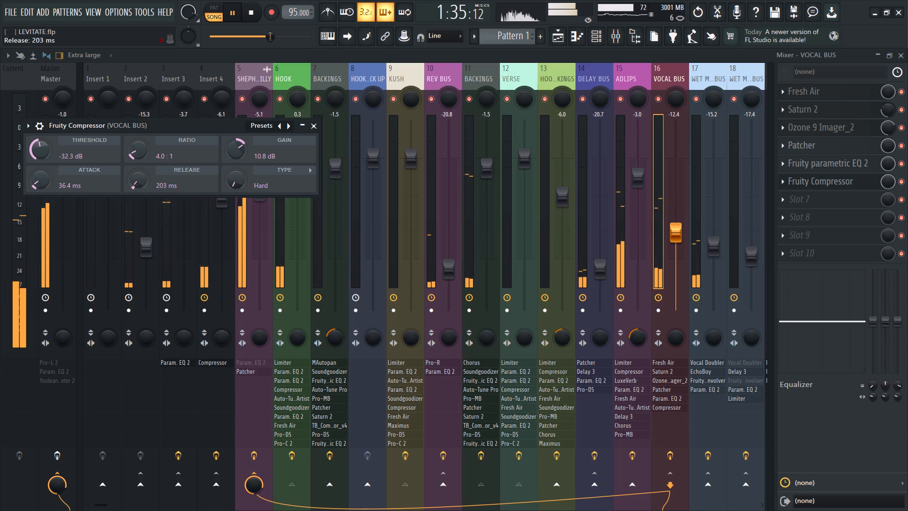
left_click(316, 128)
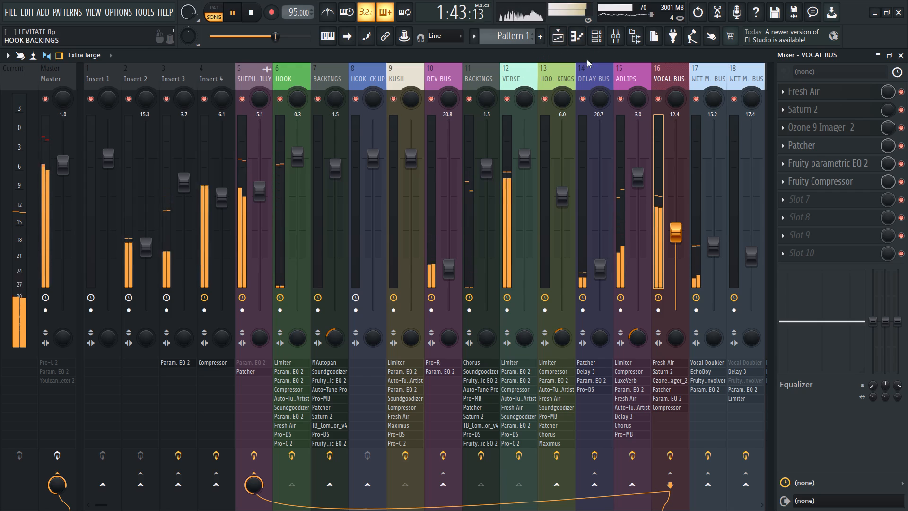
Check the playback position in the playlist, and examine the VERSE track's three parametric EQs during playback.
left_click(561, 41)
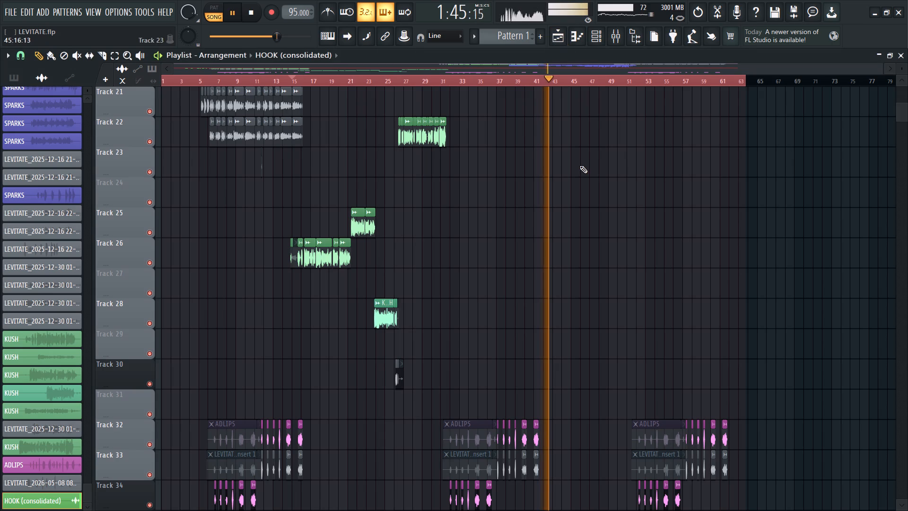
left_click(618, 32)
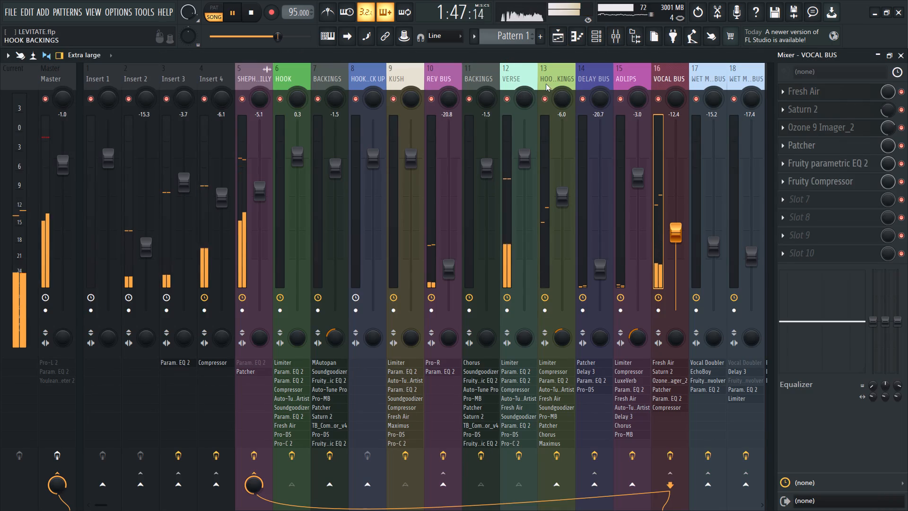
left_click(518, 76)
left_click(838, 215)
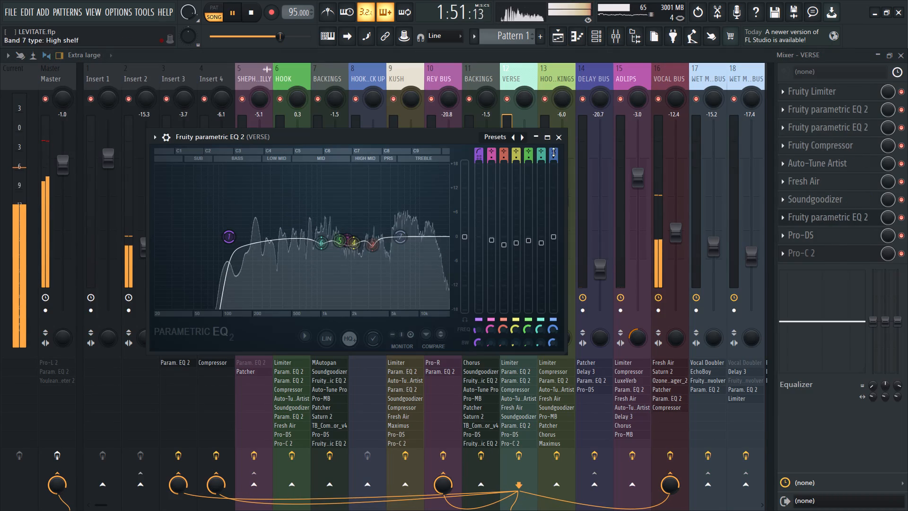
left_click(556, 137)
left_click(838, 128)
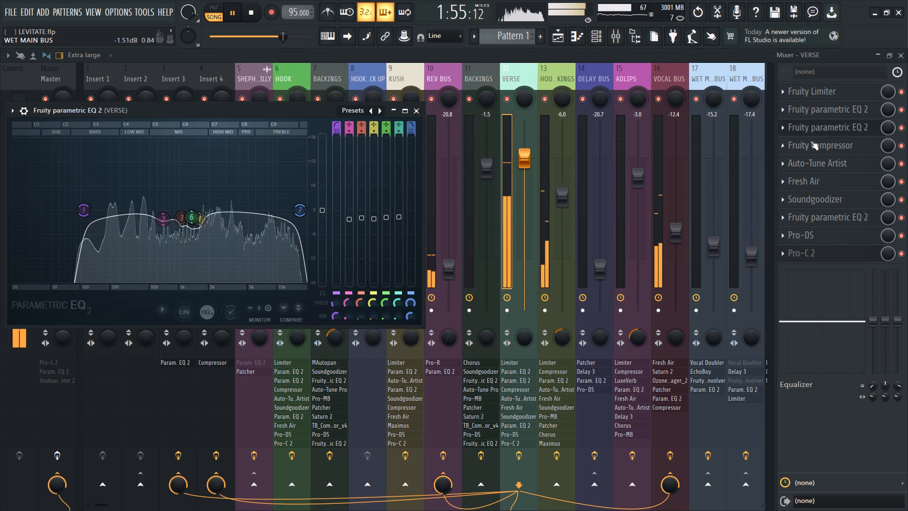
left_click(811, 113)
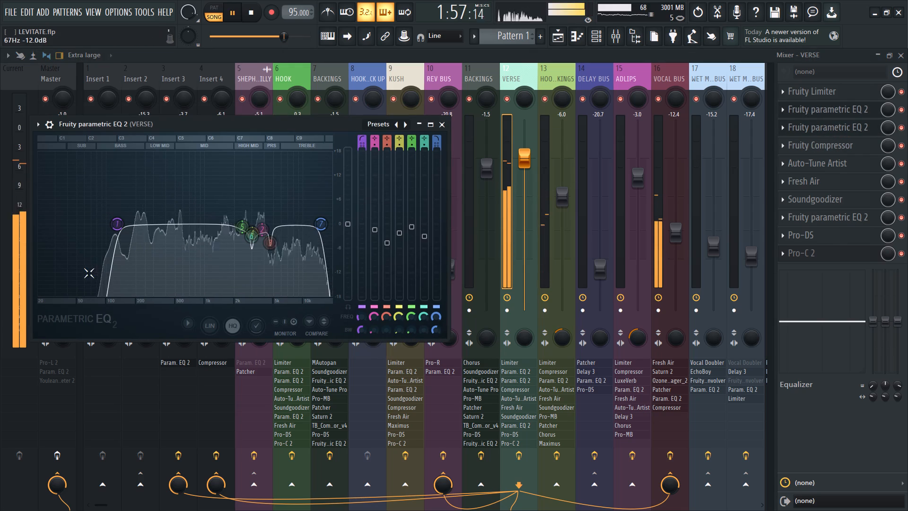
left_click(442, 124)
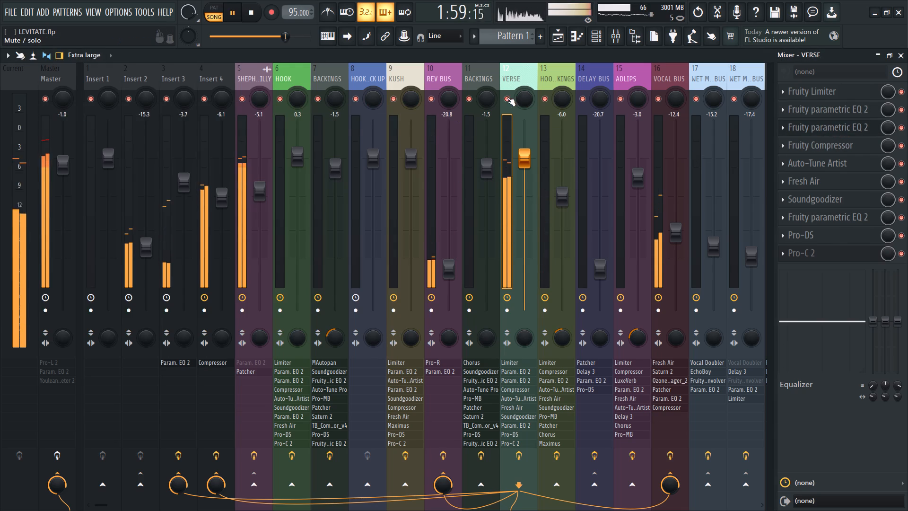
left_click(516, 75)
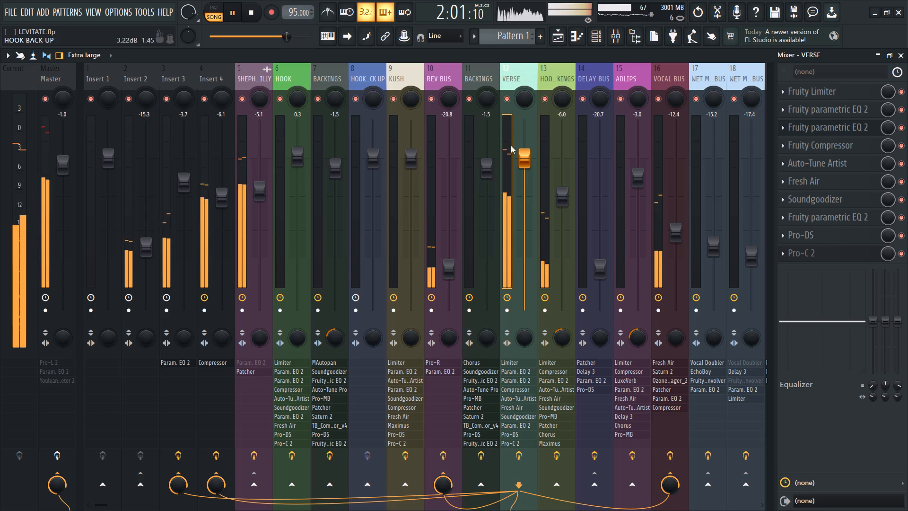
Compare the VOCAL BUS with the Ozone 9 Imager bypassed and re-enabled, and raise the Imager's mix level to full.
left_click(663, 85)
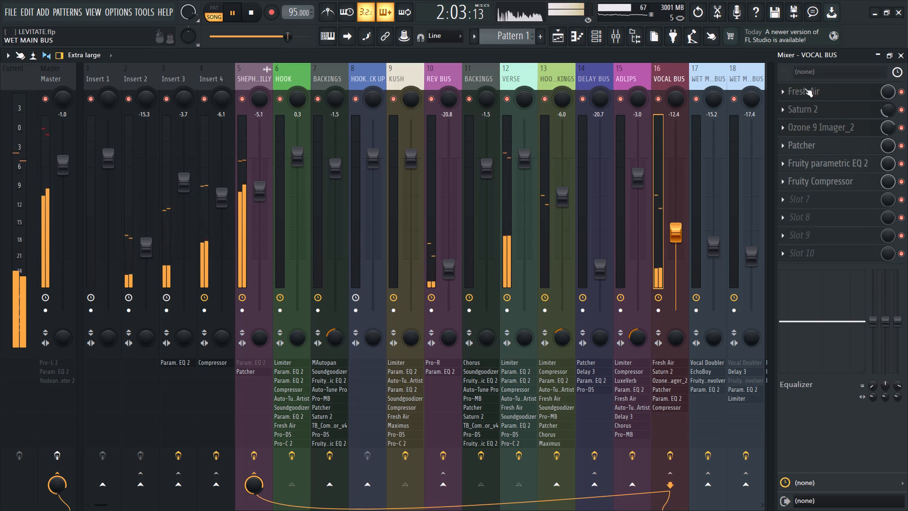
left_click(899, 128)
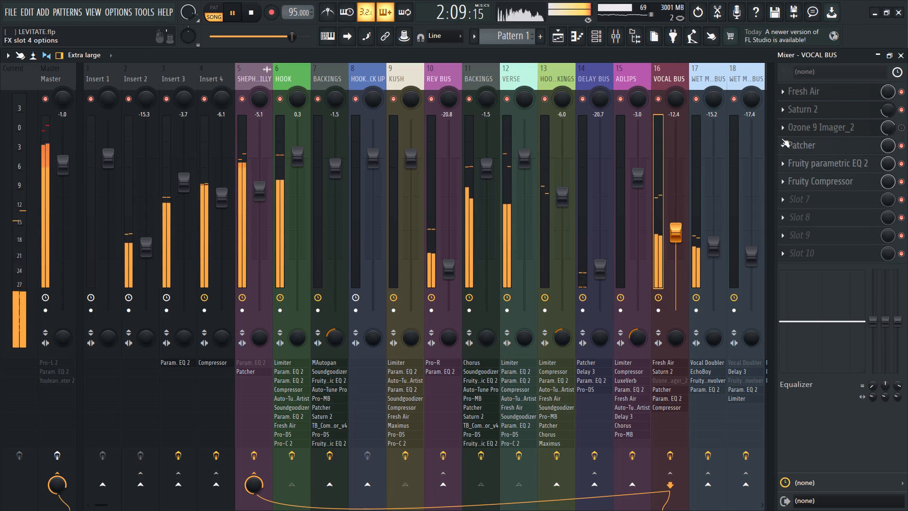
left_click(900, 129)
left_click_drag(892, 128, 888, 53)
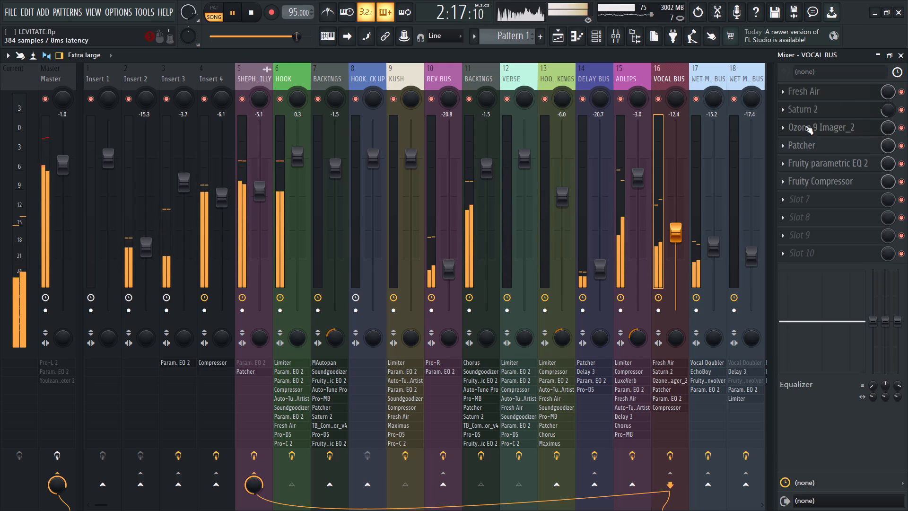
Compare the VOCAL BUS with Patcher bypassed and re-enabled, and move Patcher up to the first effect slot, above Fresh Air.
left_click(901, 147)
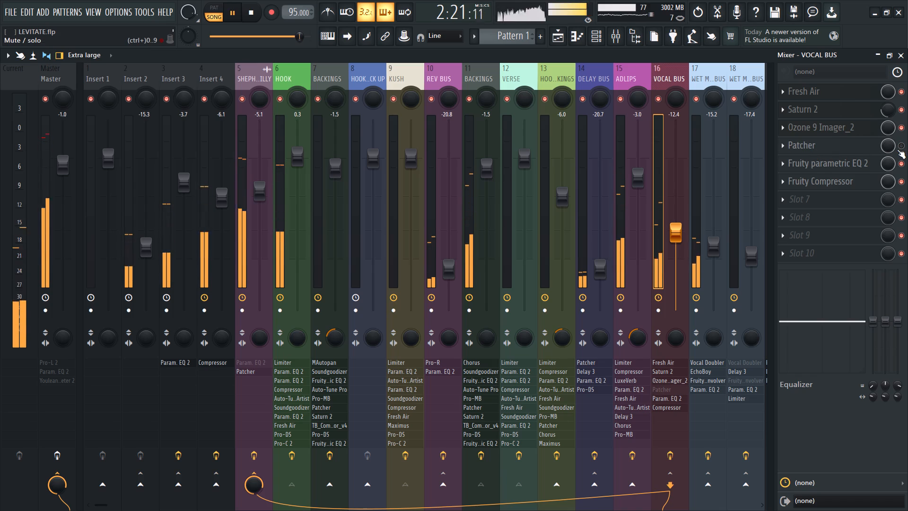
left_click(898, 149)
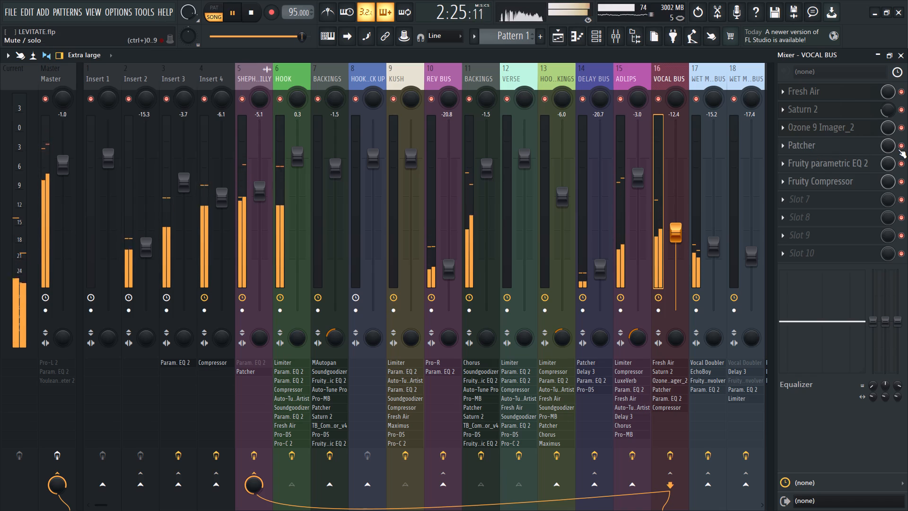
scroll(825, 147, "up", 2)
scroll(825, 109, "up", 1)
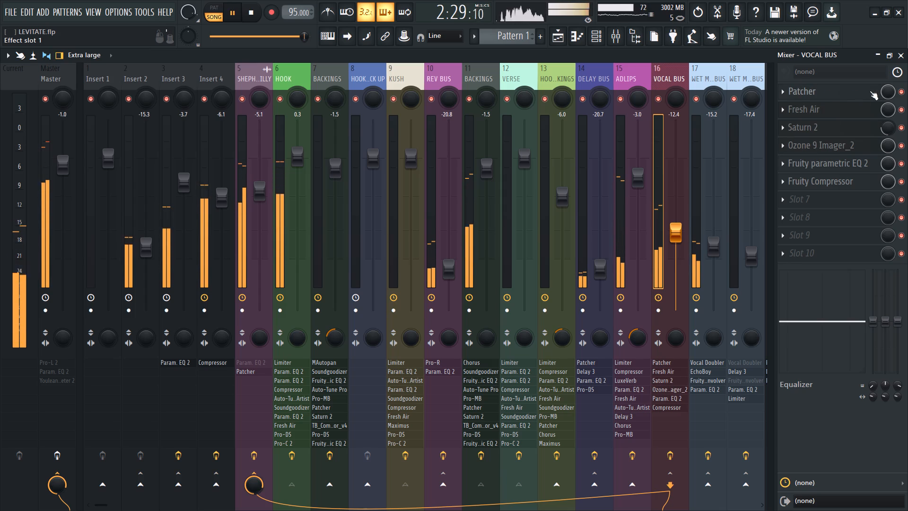
Move Patcher on the VOCAL BUS down to the fifth effect slot, directly above Fruity Compressor.
scroll(851, 92, "down", 4)
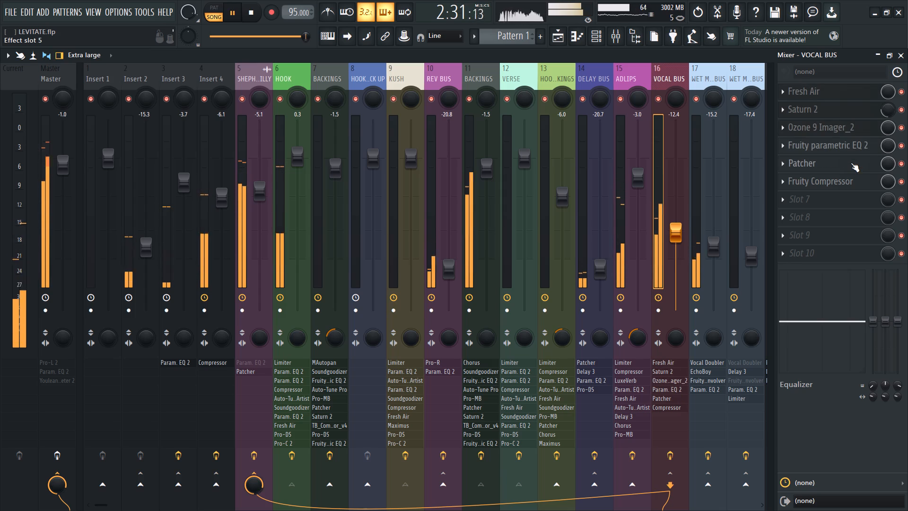
Compare the VOCAL BUS with Patcher bypassed and re-enabled in its fifth slot, restarting playback for the comparison.
left_click(902, 161)
left_click(902, 161)
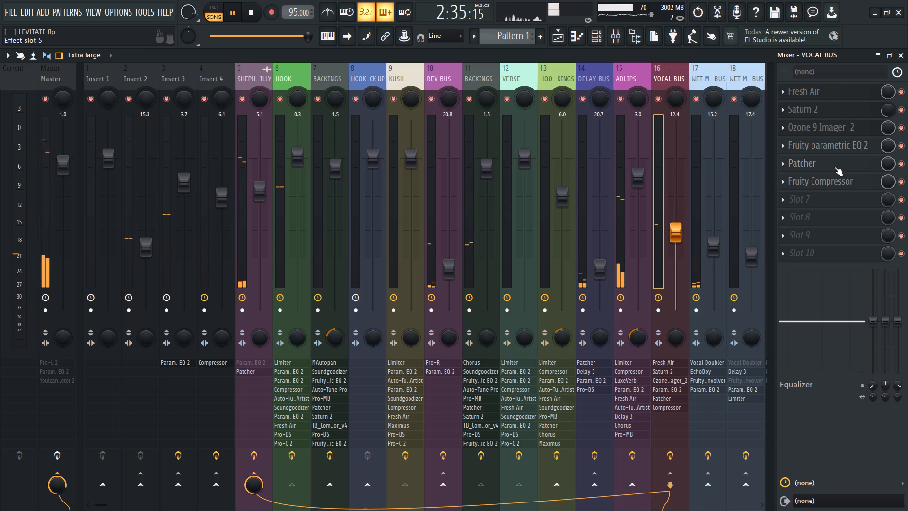
key("space")
key("space")
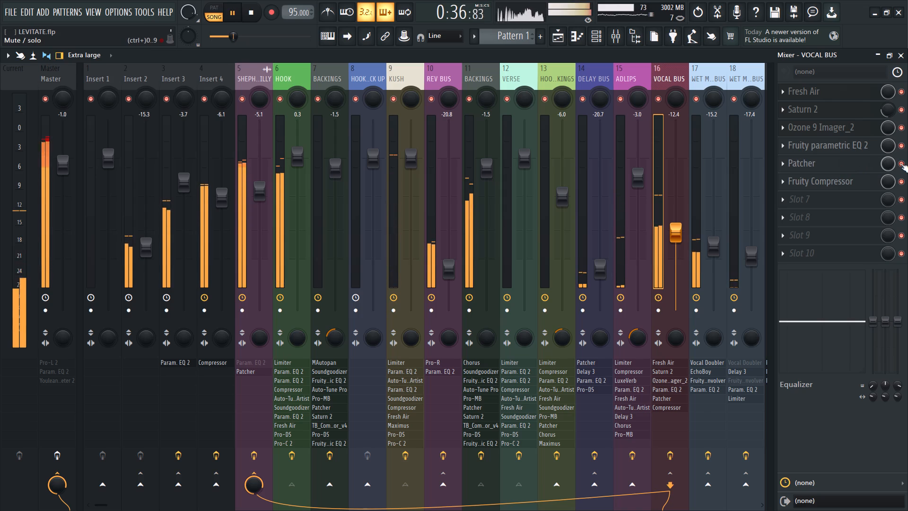
left_click(900, 163)
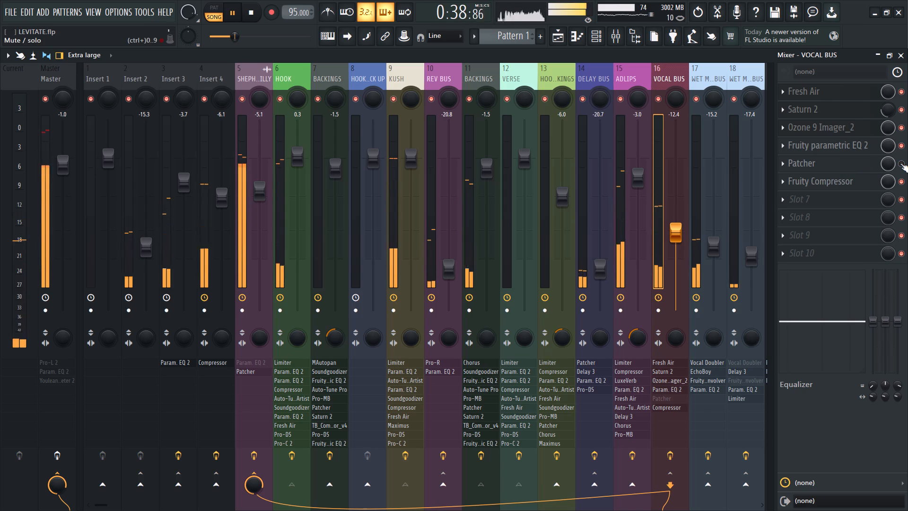
left_click(900, 163)
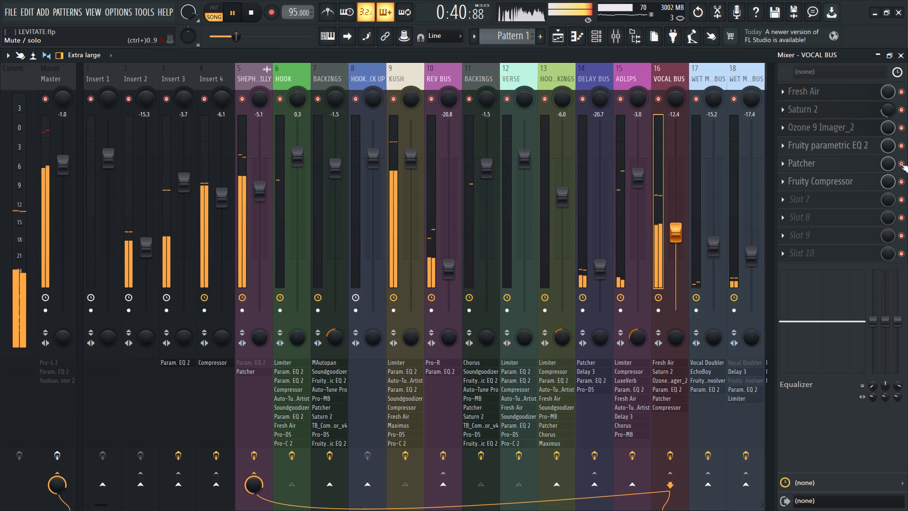
left_click(900, 163)
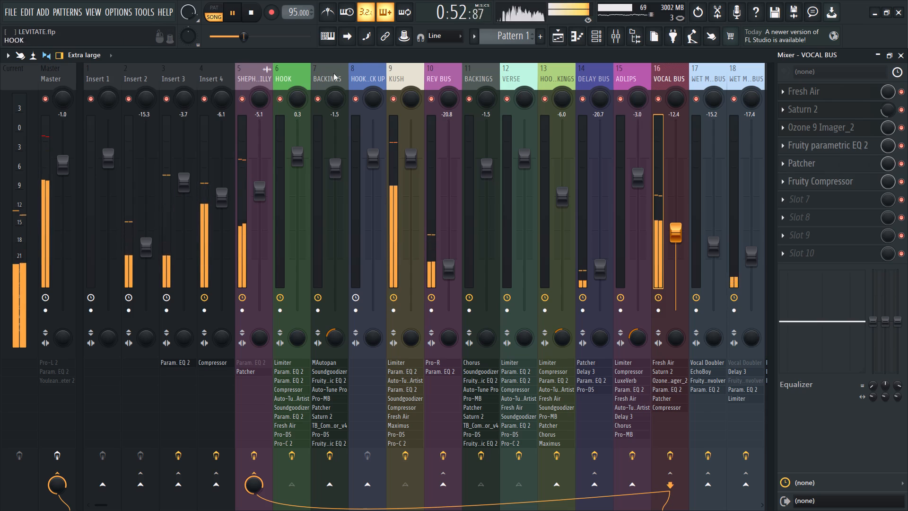
Select the KUSH track and close all open plugin windows.
left_click(393, 74)
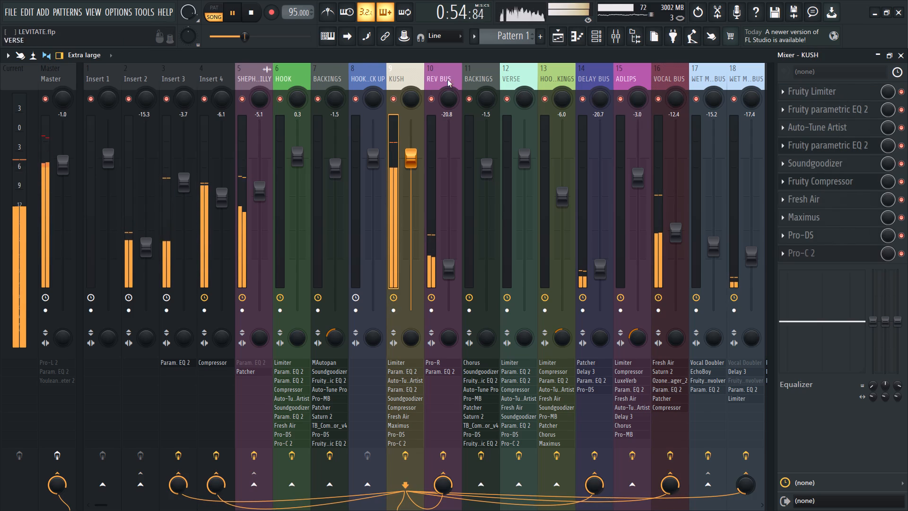
left_click(93, 9)
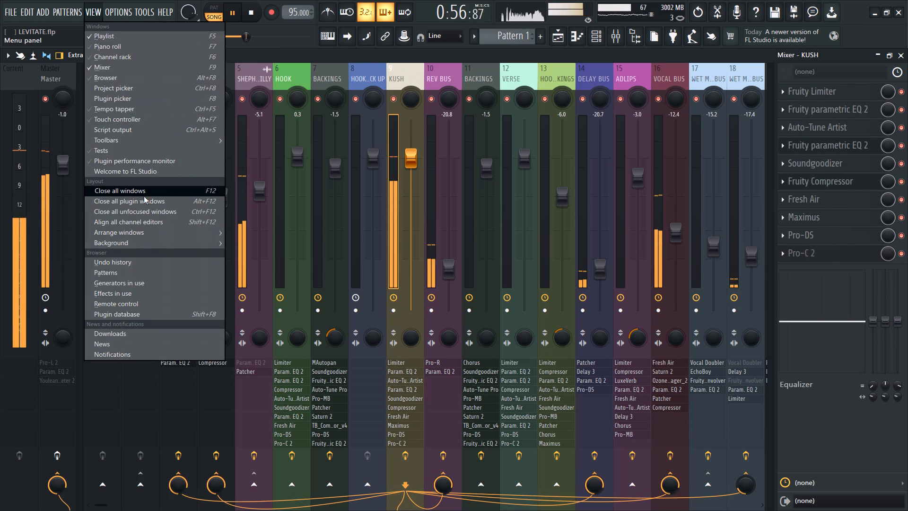
left_click(142, 203)
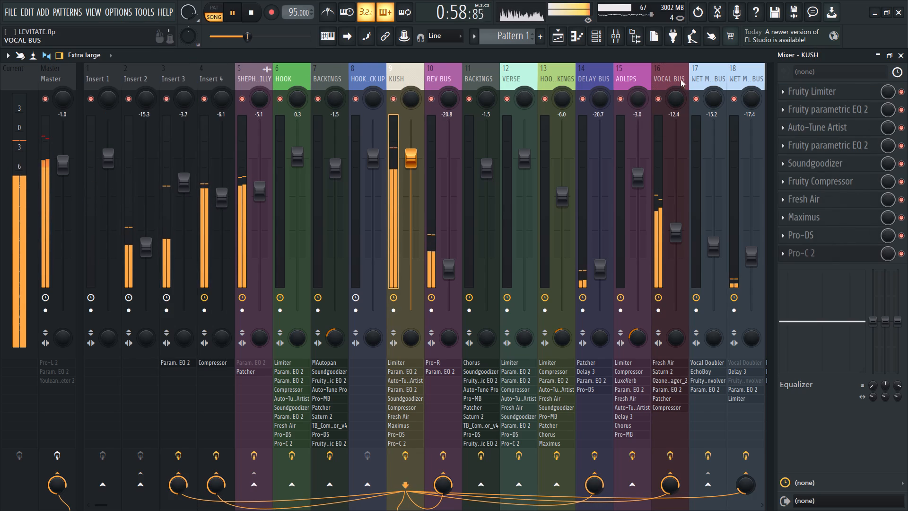
Examine the VOCAL BUS Fruity Compressor settings and the KUSH track's Fresh Air settings during playback, closing each plugin.
left_click(668, 80)
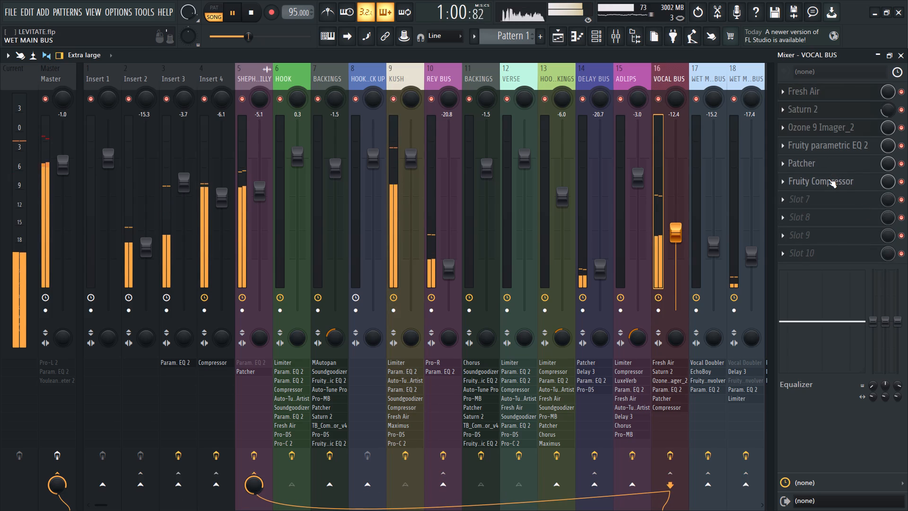
left_click(828, 179)
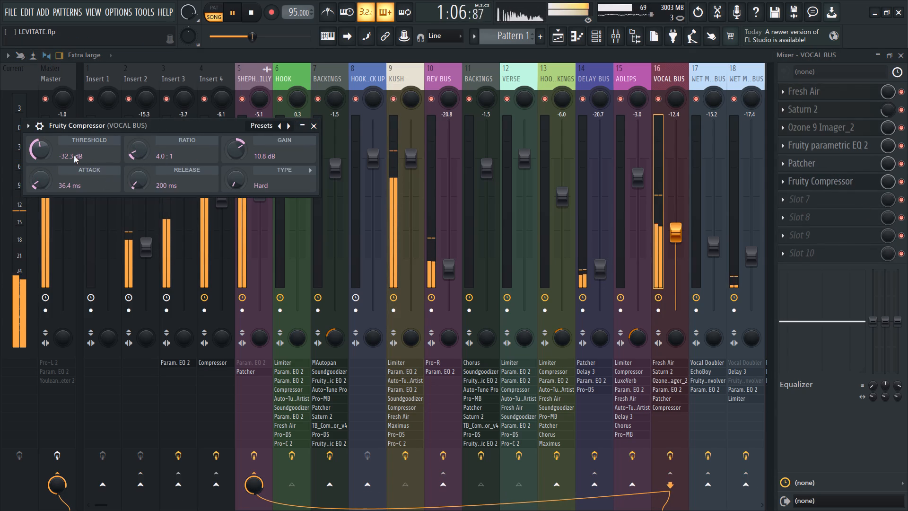
left_click(312, 123)
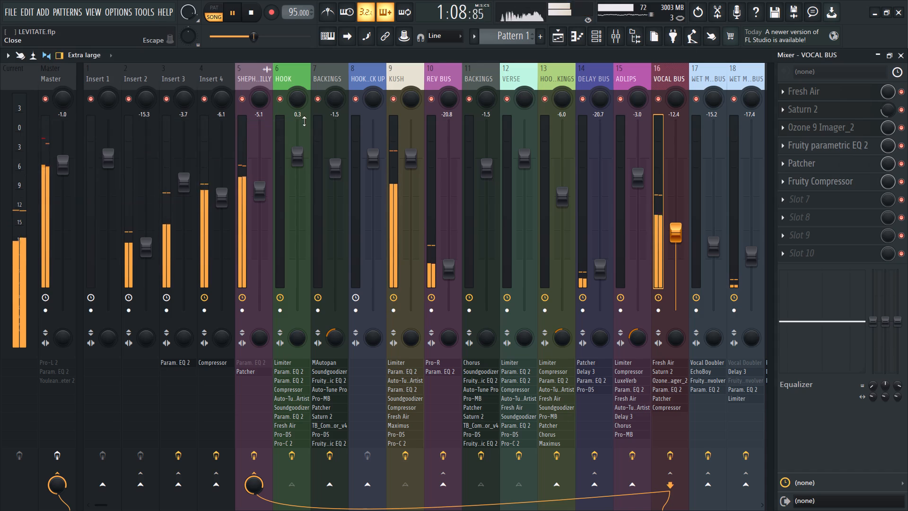
left_click(407, 78)
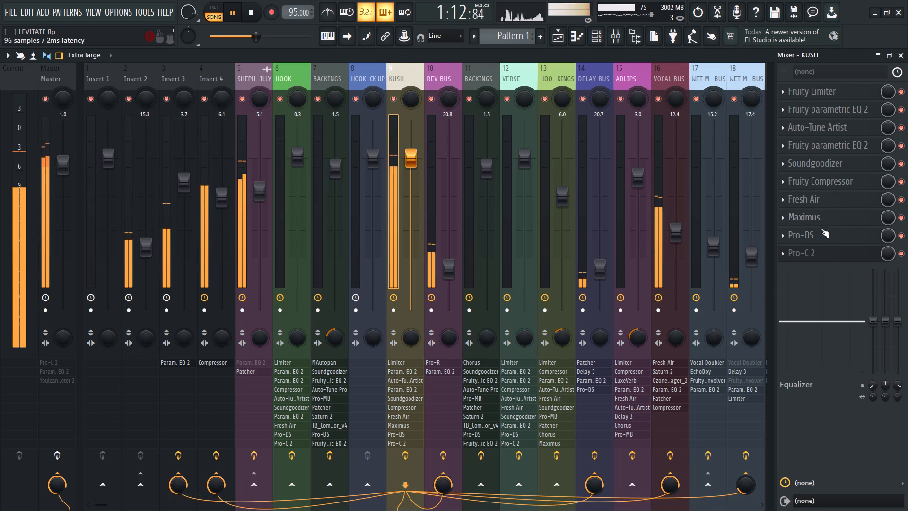
left_click(815, 201)
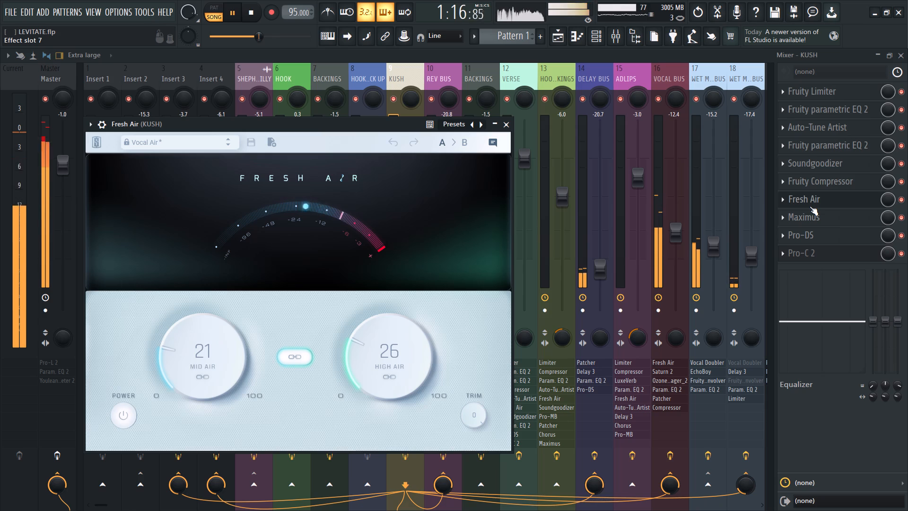
left_click(506, 120)
Balance the HOOK fader at 0.3 dB against the insert 11 BACKINGS fader at -1.3 dB.
left_click(288, 74)
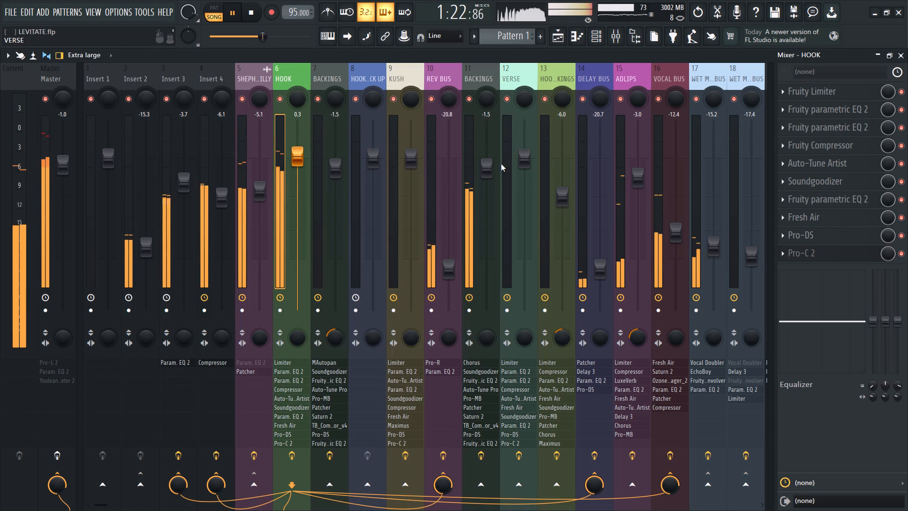
left_click(301, 164)
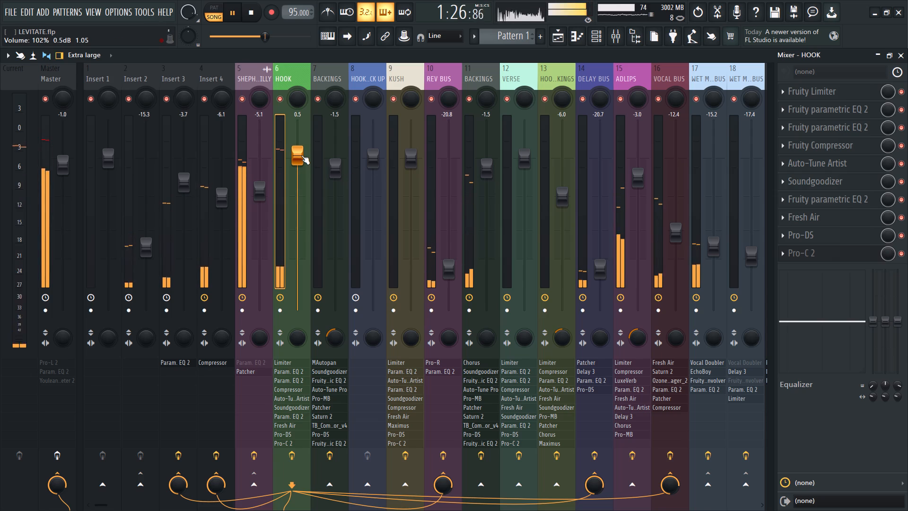
left_click(491, 171)
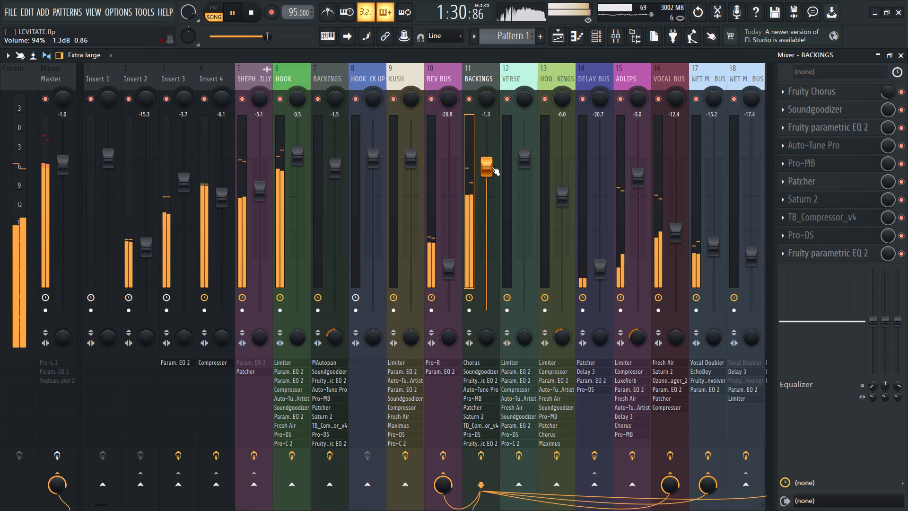
left_click(297, 164)
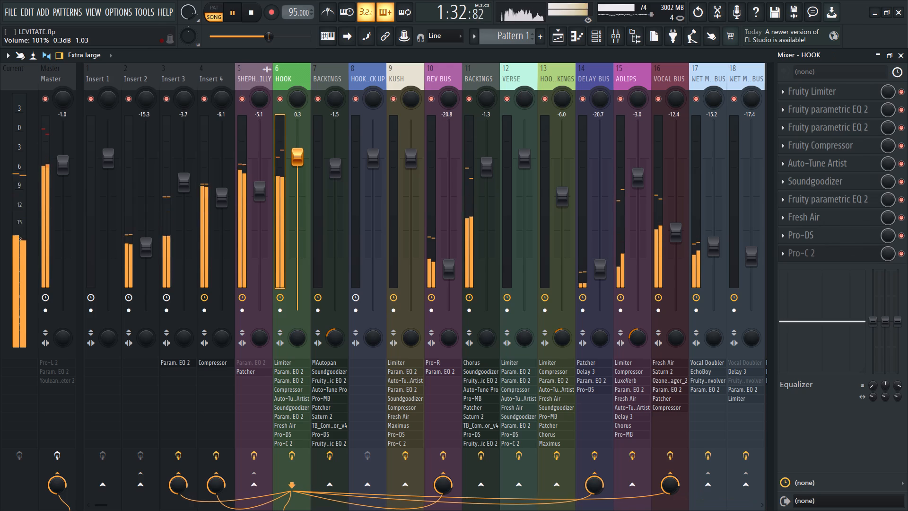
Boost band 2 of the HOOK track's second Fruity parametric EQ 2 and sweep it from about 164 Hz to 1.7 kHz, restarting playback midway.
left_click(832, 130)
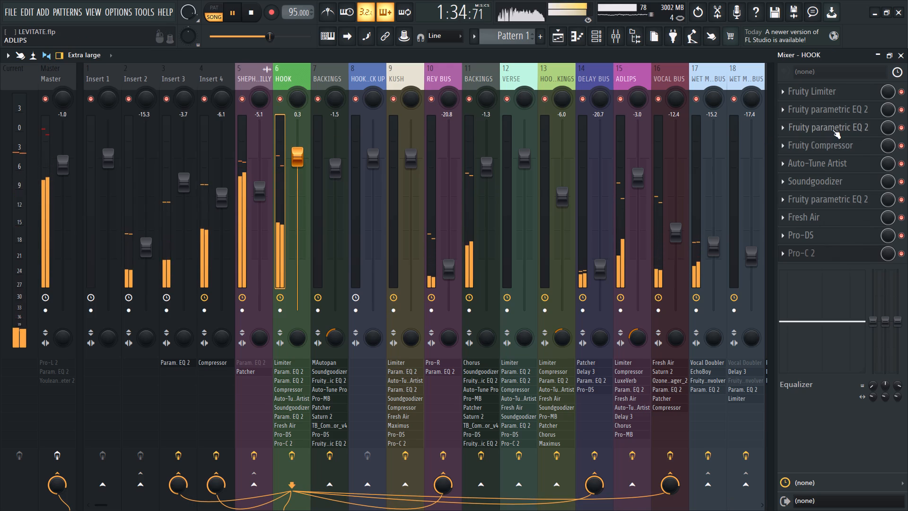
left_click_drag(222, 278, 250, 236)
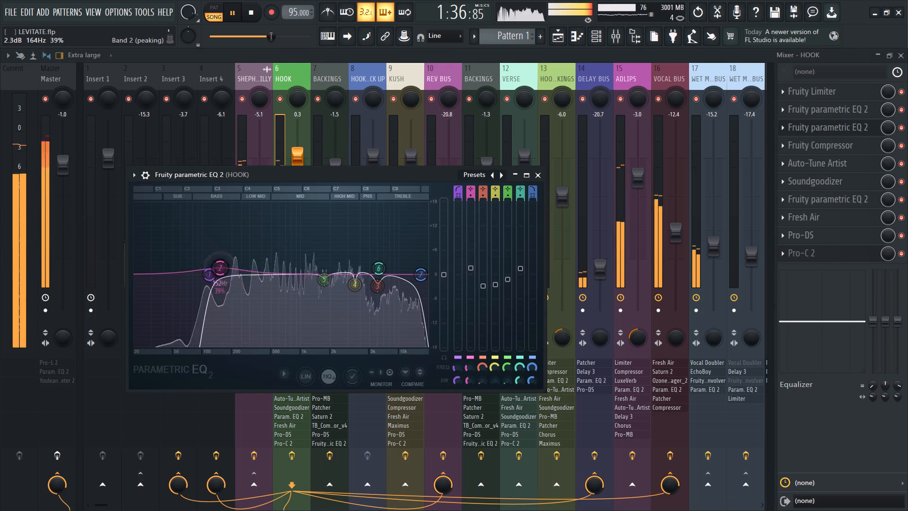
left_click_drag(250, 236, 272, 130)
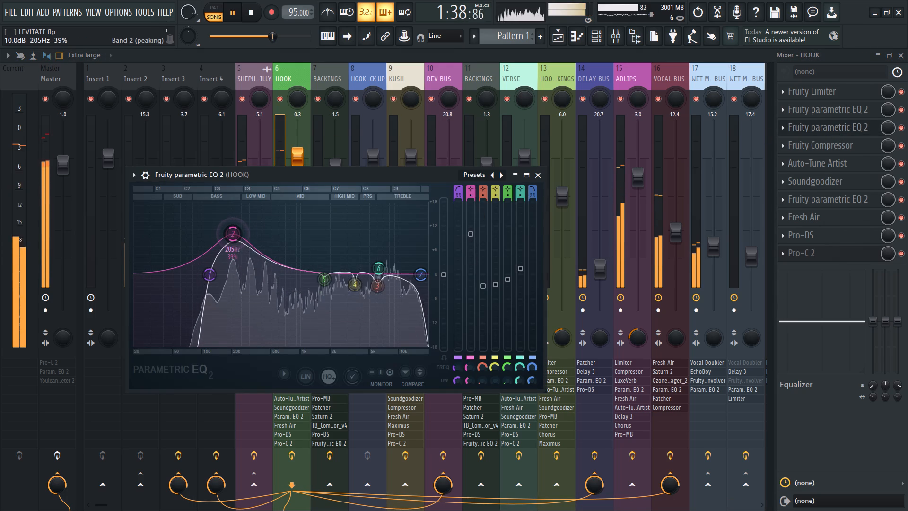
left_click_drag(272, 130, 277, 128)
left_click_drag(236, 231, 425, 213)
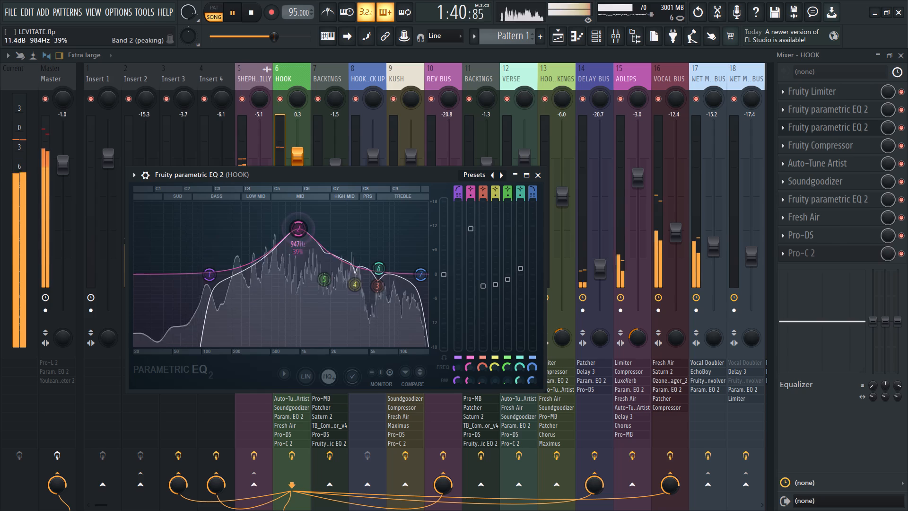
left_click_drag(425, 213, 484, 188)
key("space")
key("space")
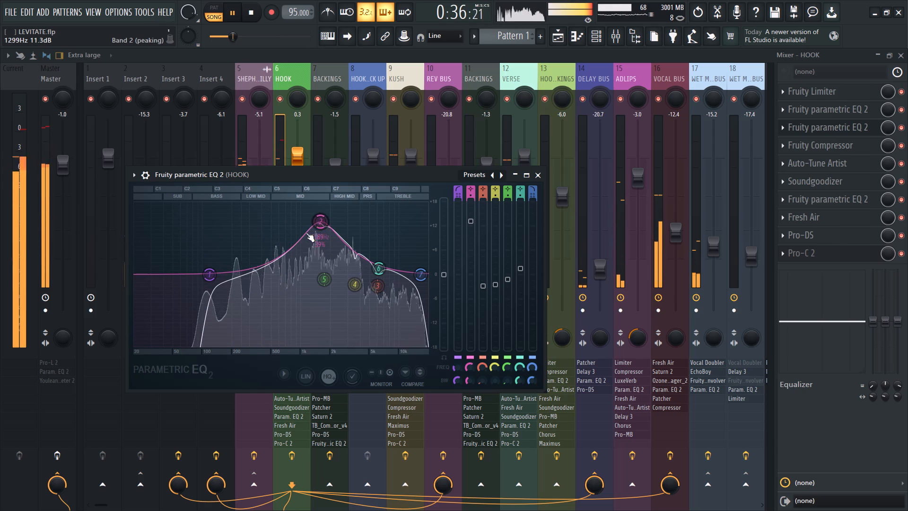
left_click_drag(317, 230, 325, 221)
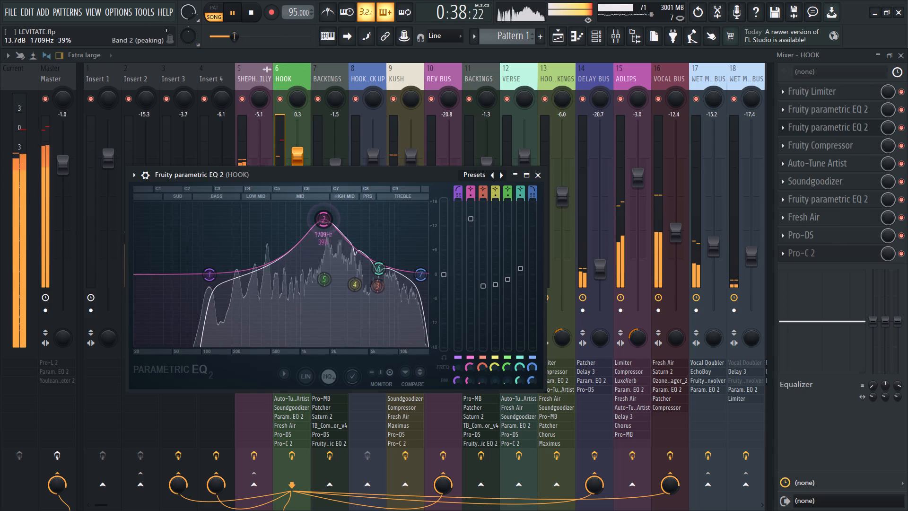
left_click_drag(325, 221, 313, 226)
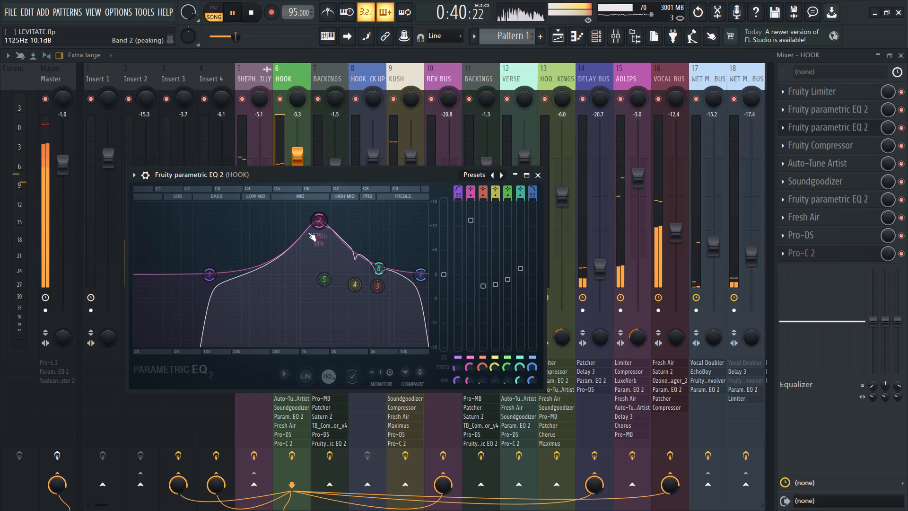
Move the playlist playback position to just past bar 29 and return to the mixer.
left_click(563, 38)
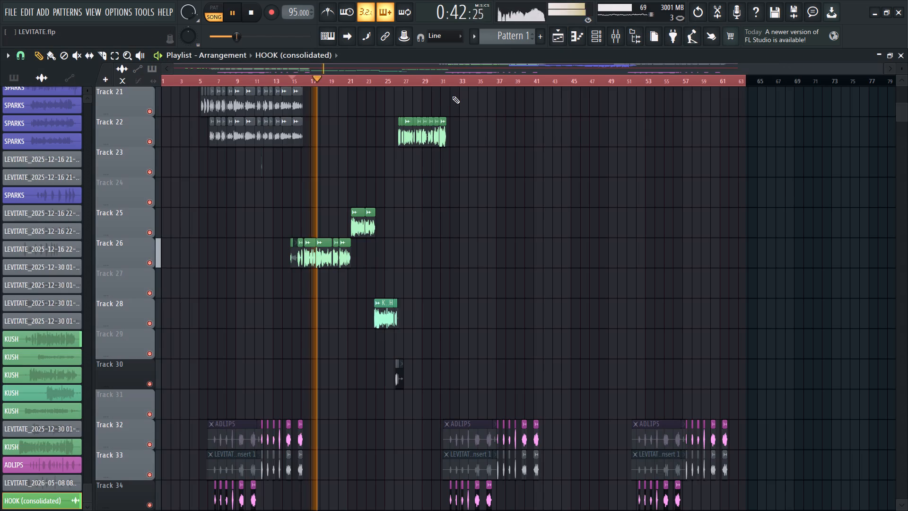
left_click(430, 80)
left_click(611, 38)
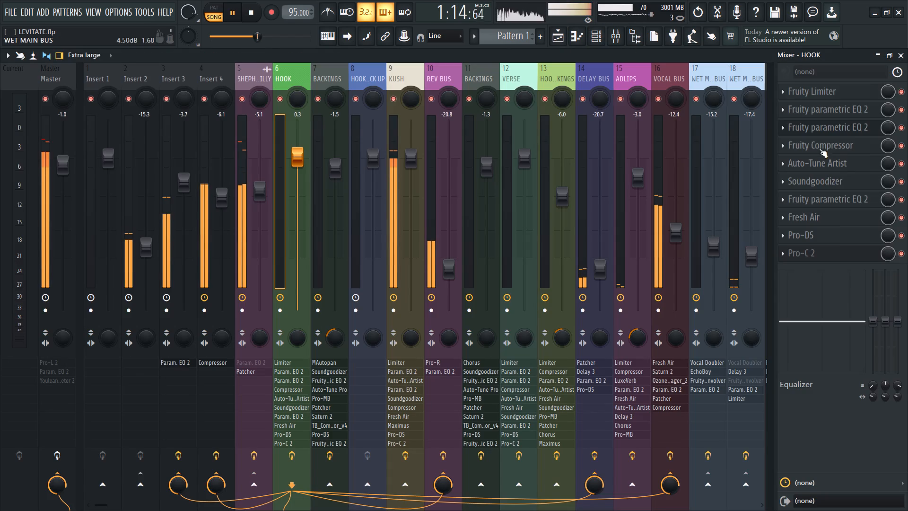
Sweep band 2 of the HOOK track's second parametric EQ at an 18 dB boost and settle it at about 1400 Hz.
double_click(830, 135)
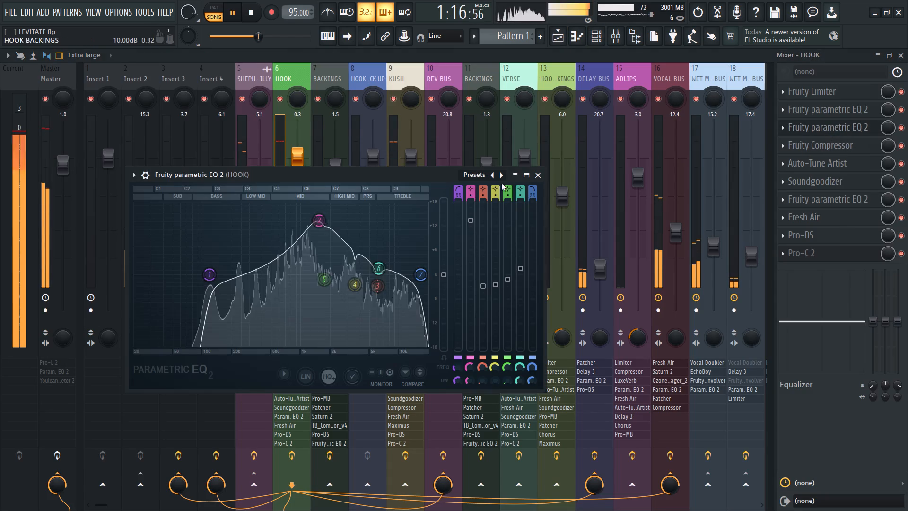
left_click_drag(319, 222, 332, 212)
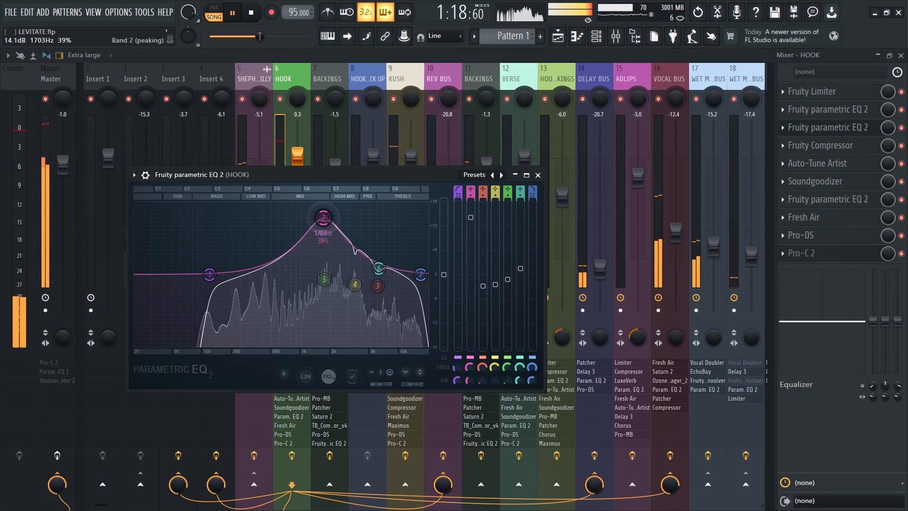
left_click_drag(332, 212, 323, 154)
left_click_drag(321, 211, 354, 208)
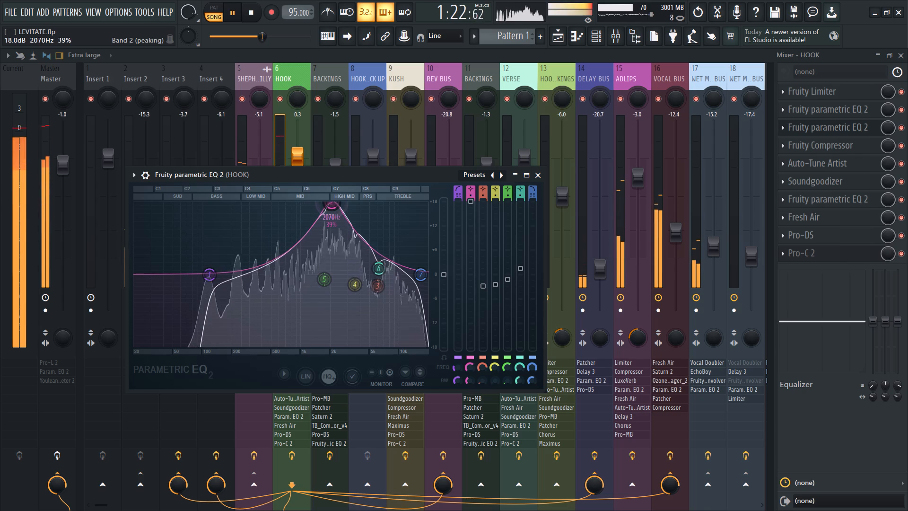
left_click_drag(354, 208, 306, 211)
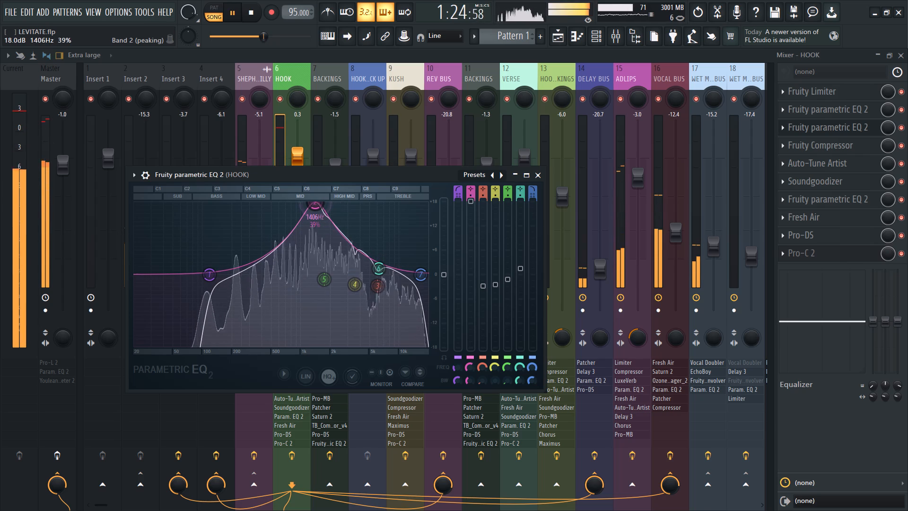
left_click_drag(306, 211, 306, 211)
Narrow HOOK EQ band 2 to a 4% width, lower its gain to a slight cut at 1400 Hz, and close the EQ.
scroll(315, 202, "down", 7)
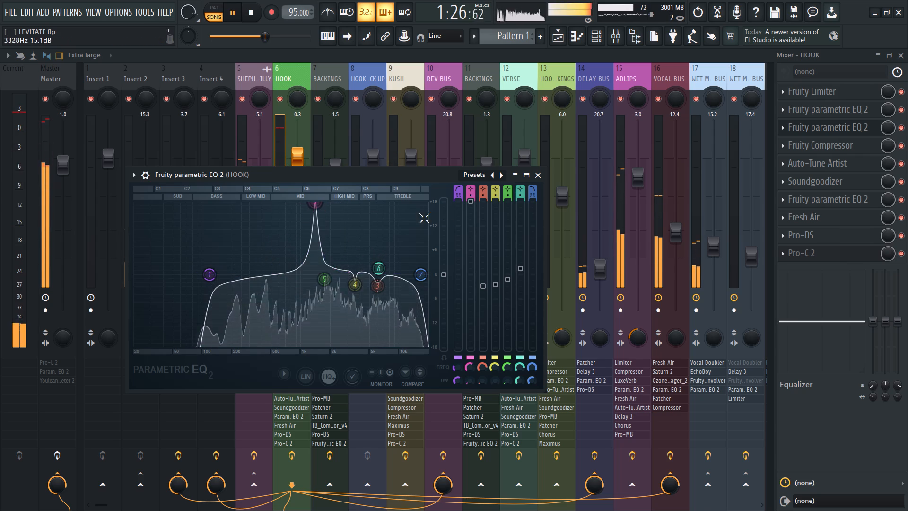
left_click_drag(469, 206, 507, 478)
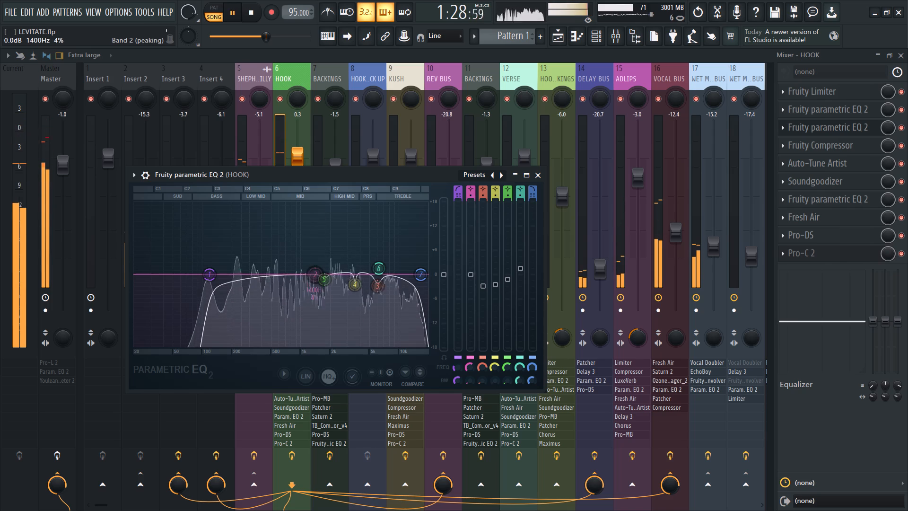
left_click_drag(507, 478, 516, 31)
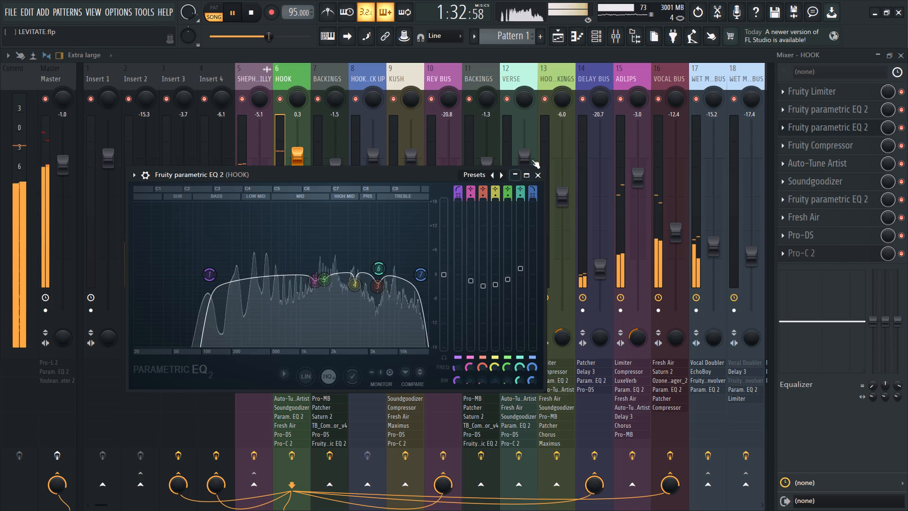
left_click(537, 175)
left_click(285, 78)
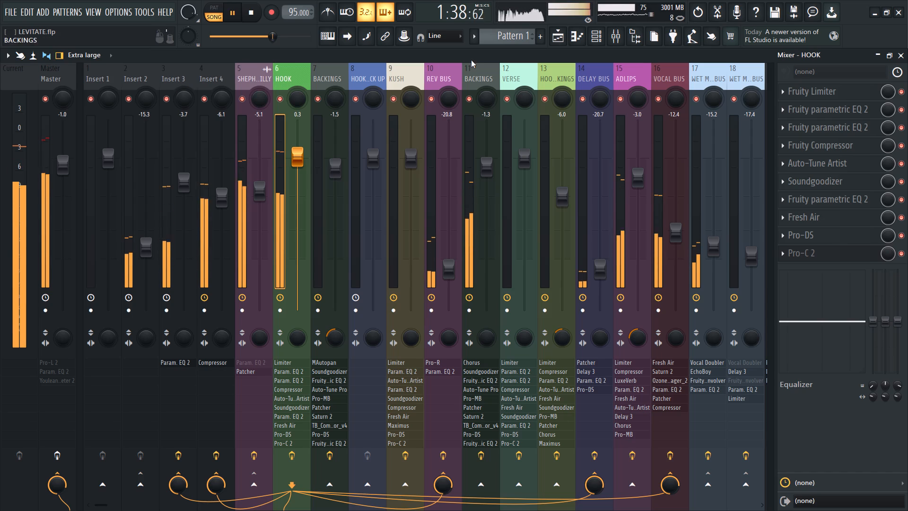
Examine the playlist's vocal and adlib clips on tracks 16 to 37 while replaying the section from just past bar 29.
left_click(553, 39)
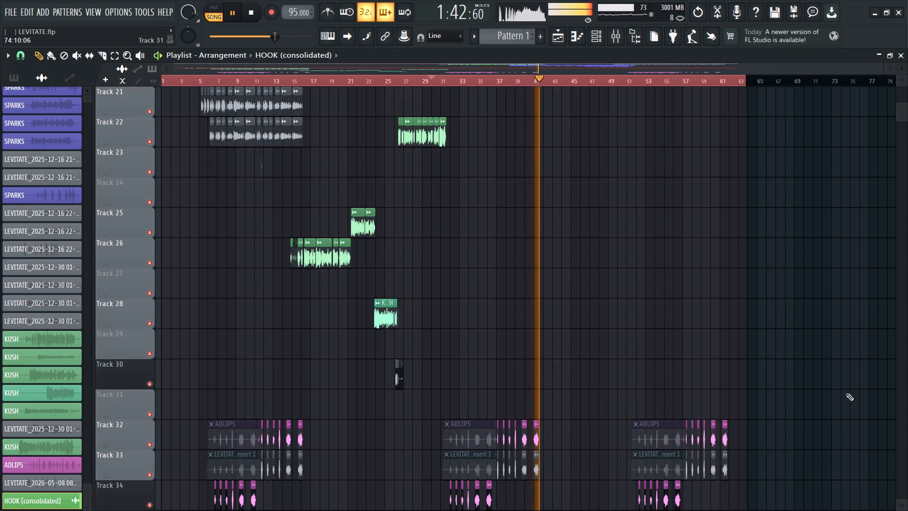
scroll(670, 365, "down", 3)
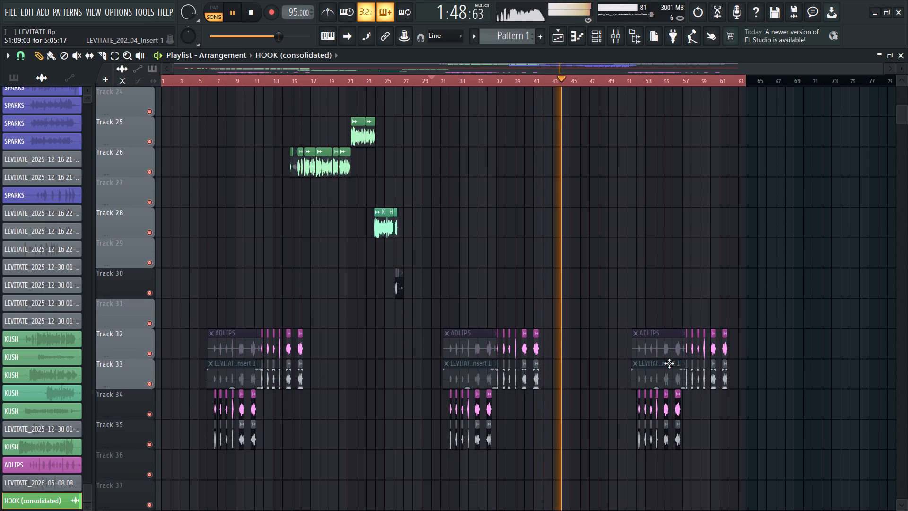
key("space")
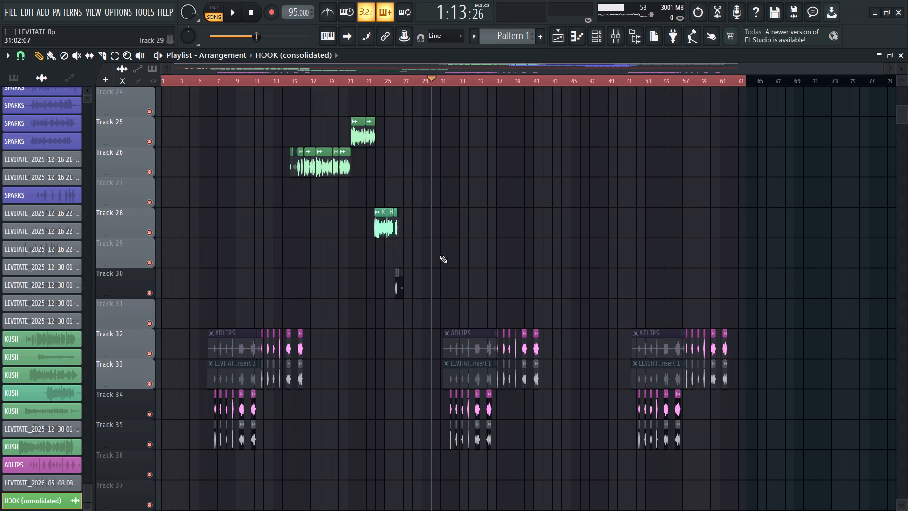
scroll(411, 312, "down", 6, "ctrl")
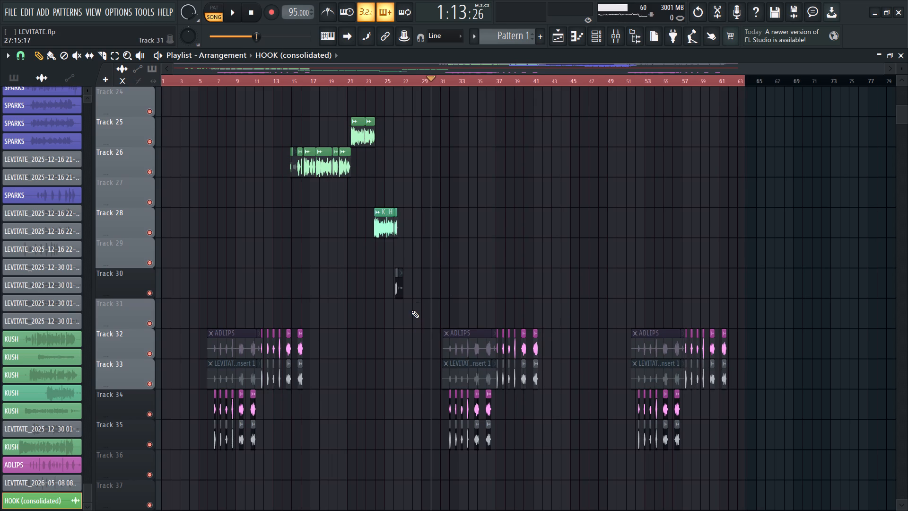
scroll(423, 300, "up", 8)
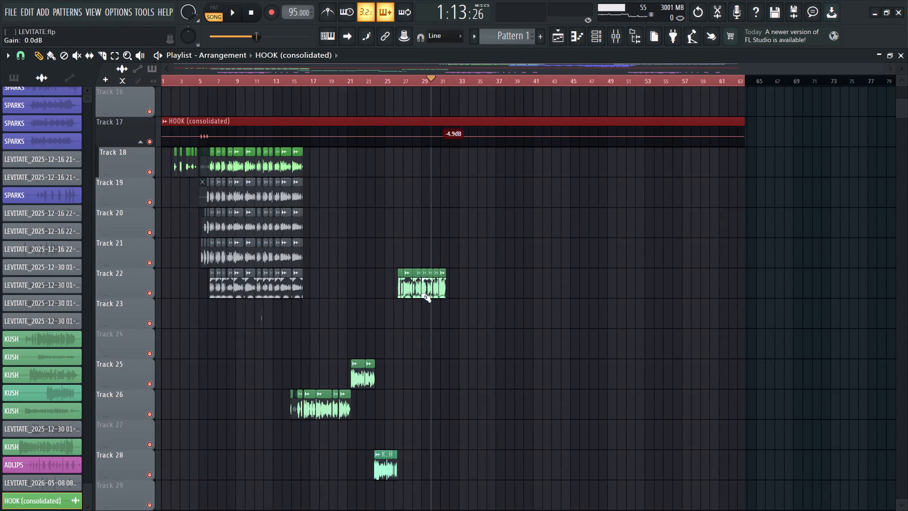
key("space")
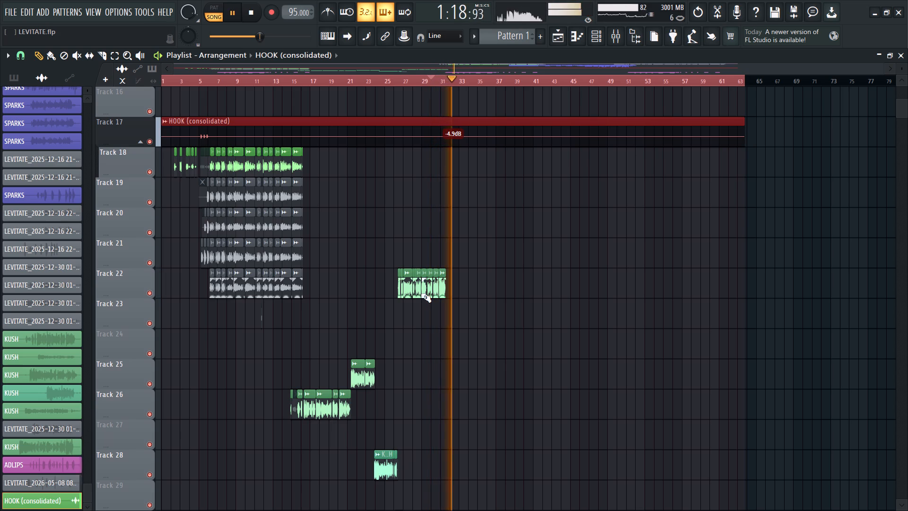
key("space")
key("space")
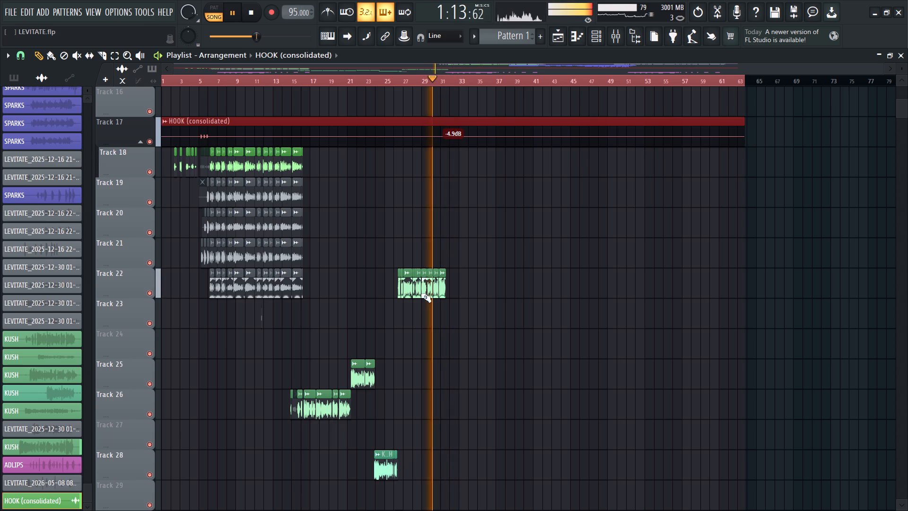
Select the nine short clips around bars 30 to 31 on tracks 2 to 4 and lower their gain to -3.1 dB.
scroll(482, 224, "up", 9)
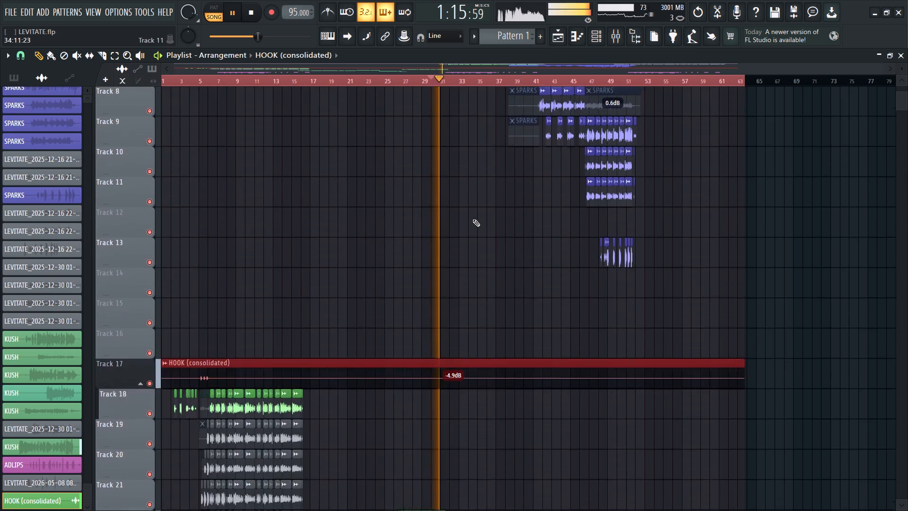
scroll(472, 219, "up", 8)
scroll(434, 245, "up", 15, "ctrl")
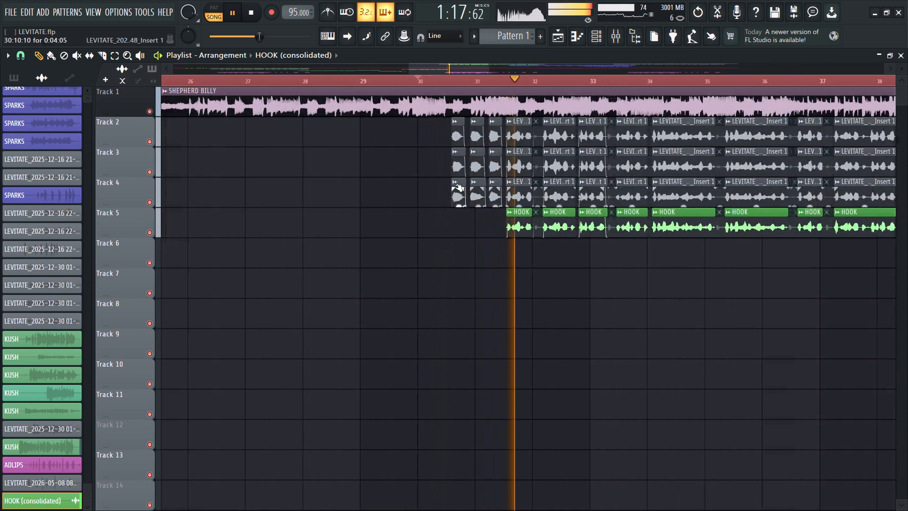
left_click_drag(440, 140, 516, 200, "ctrl")
key("space")
key("space")
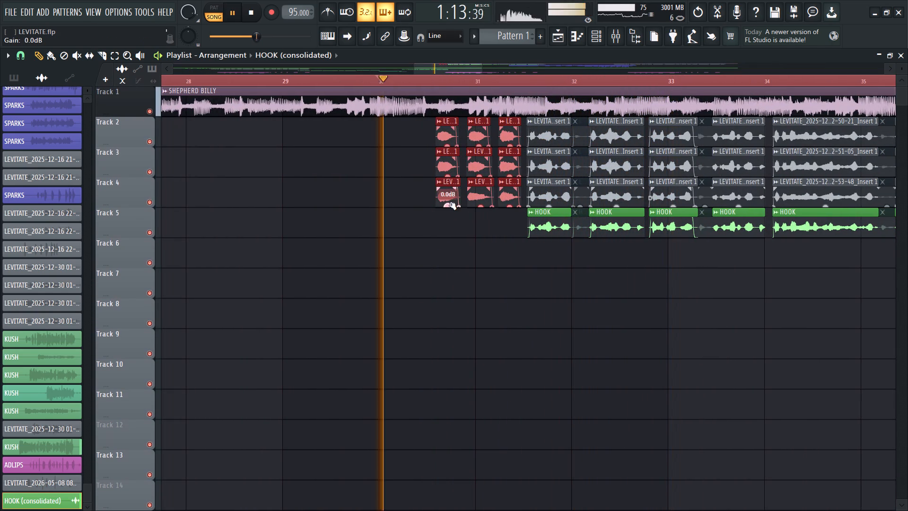
left_click_drag(449, 205, 449, 217)
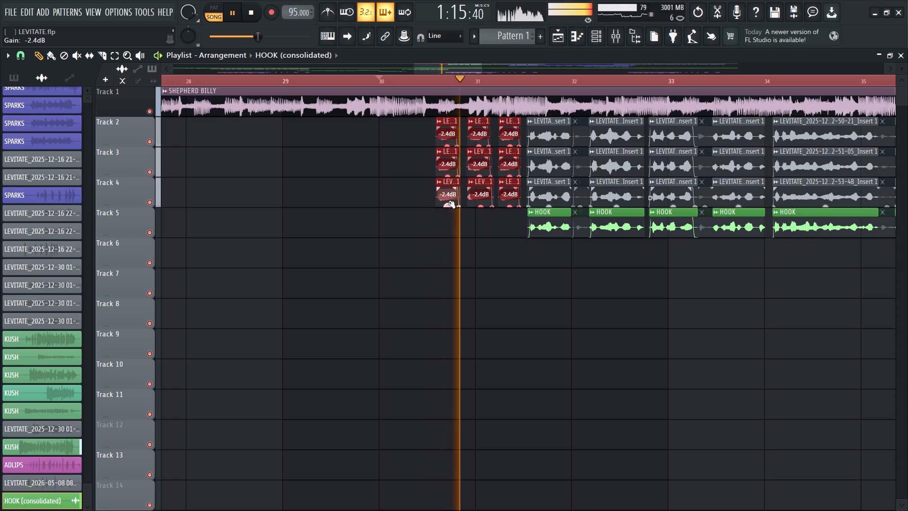
left_click(449, 203)
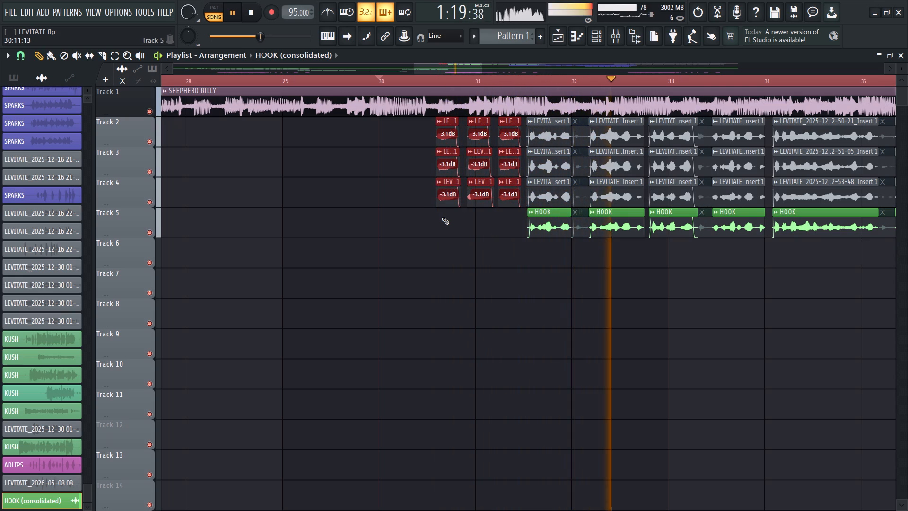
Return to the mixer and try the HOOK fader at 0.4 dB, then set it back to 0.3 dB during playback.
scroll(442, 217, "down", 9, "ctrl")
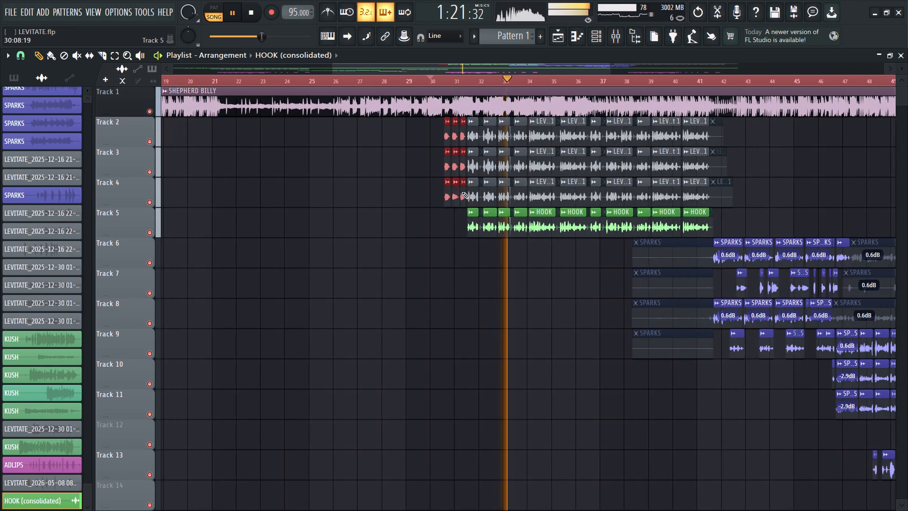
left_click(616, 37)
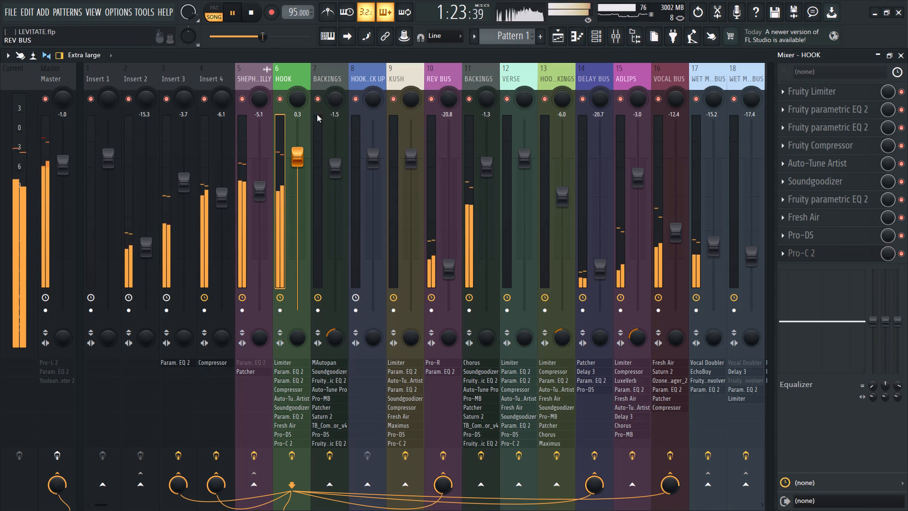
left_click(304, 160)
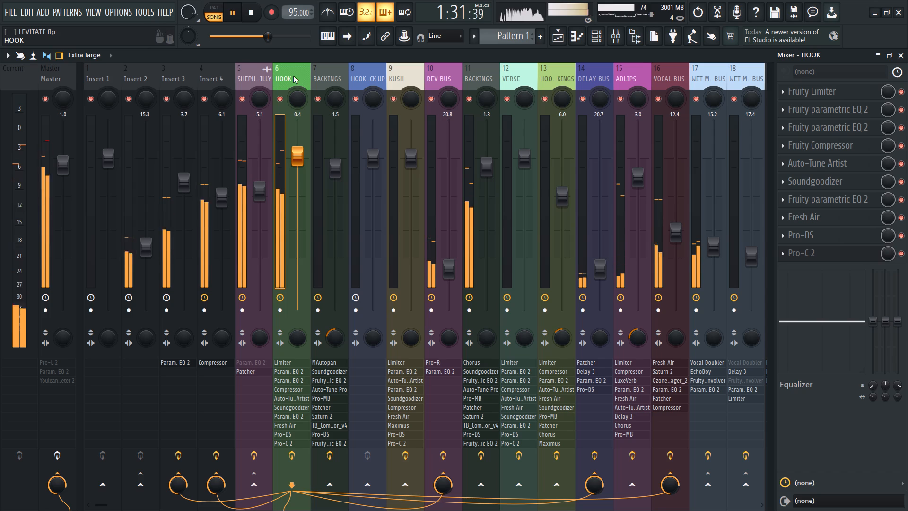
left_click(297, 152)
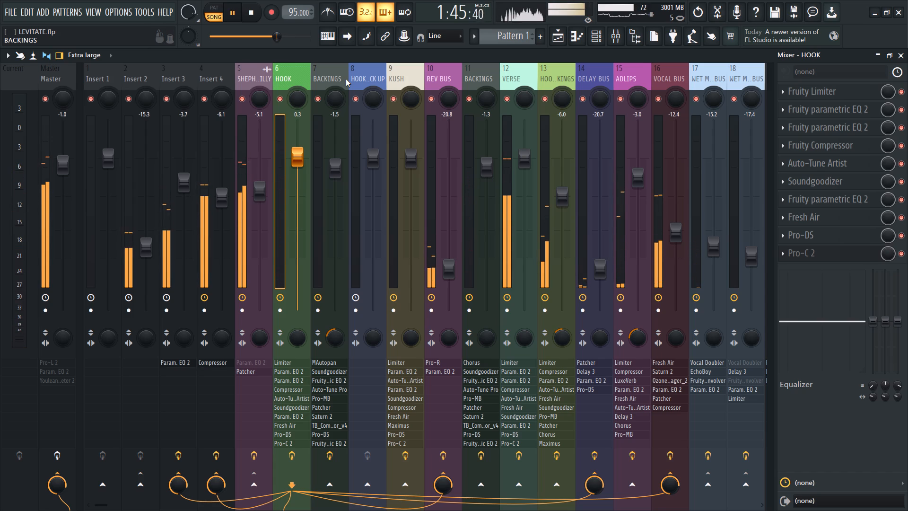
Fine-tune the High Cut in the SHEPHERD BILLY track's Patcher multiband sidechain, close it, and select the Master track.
left_click(254, 77)
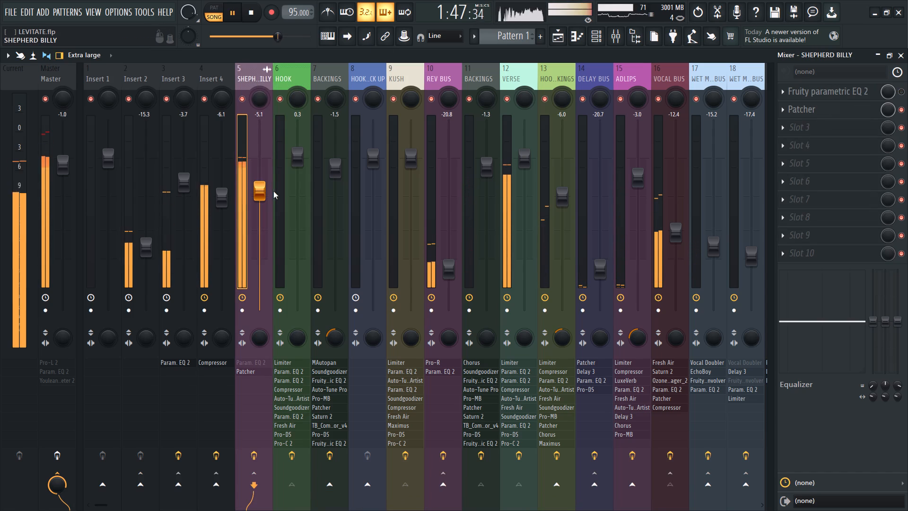
left_click(819, 113)
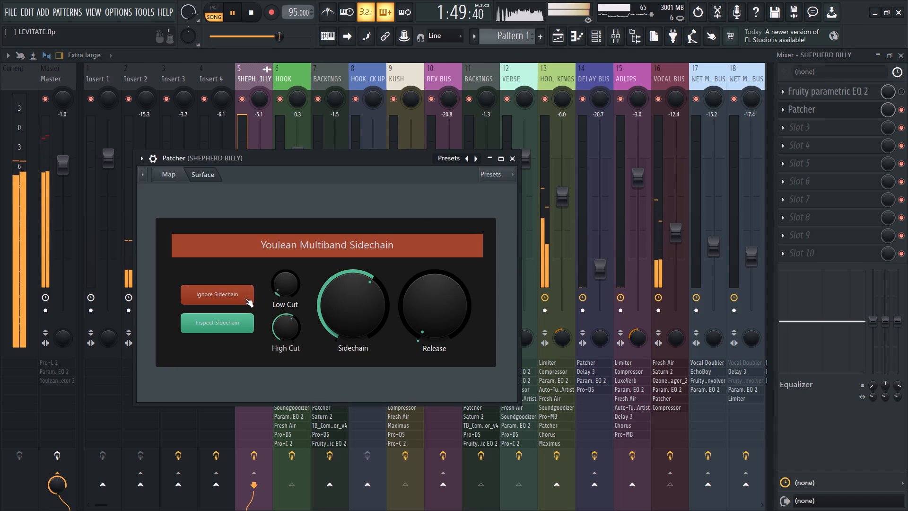
scroll(350, 305, "up", 1)
left_click(349, 303)
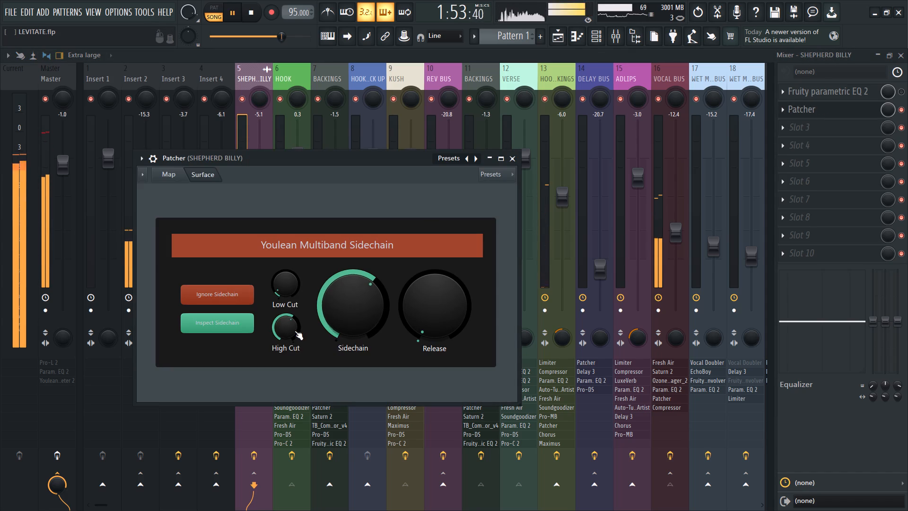
left_click_drag(293, 331, 293, 326)
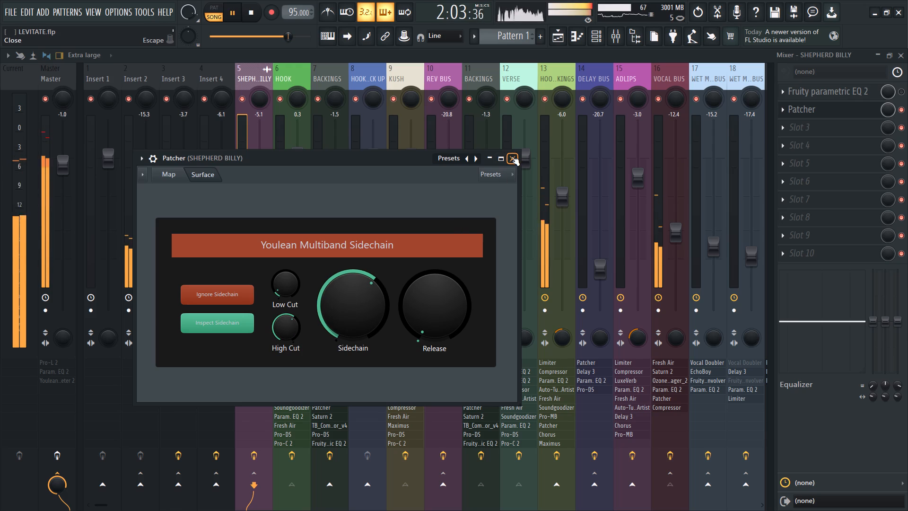
left_click(59, 72)
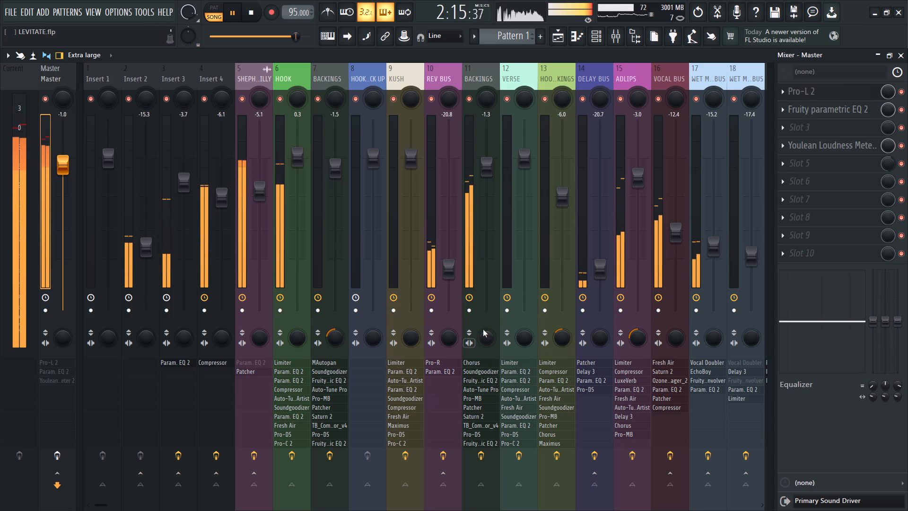
Widen the stereo separation of the track 11 BACKINGS insert, fine-tuning it around 12% separated, and select the HOOK track.
left_click_drag(483, 330, 485, 340)
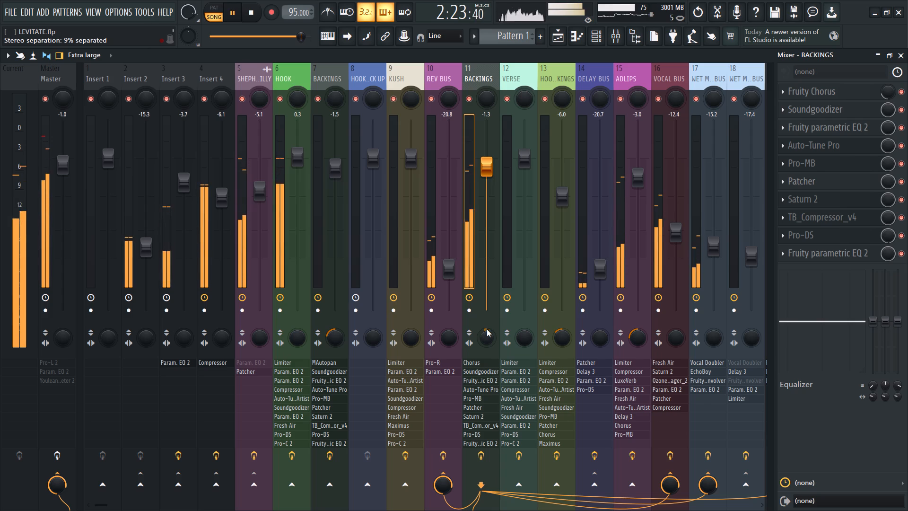
left_click_drag(483, 338, 484, 344)
left_click_drag(483, 338, 483, 336)
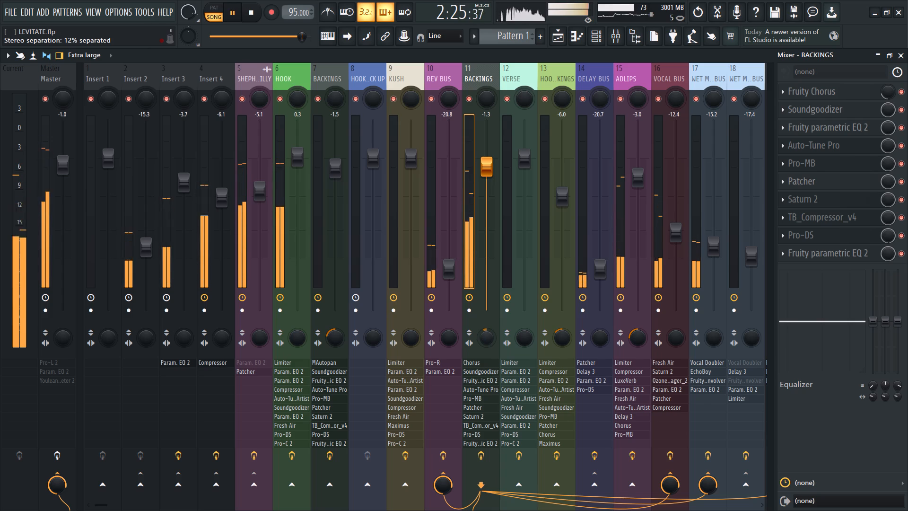
left_click_drag(483, 336, 483, 333)
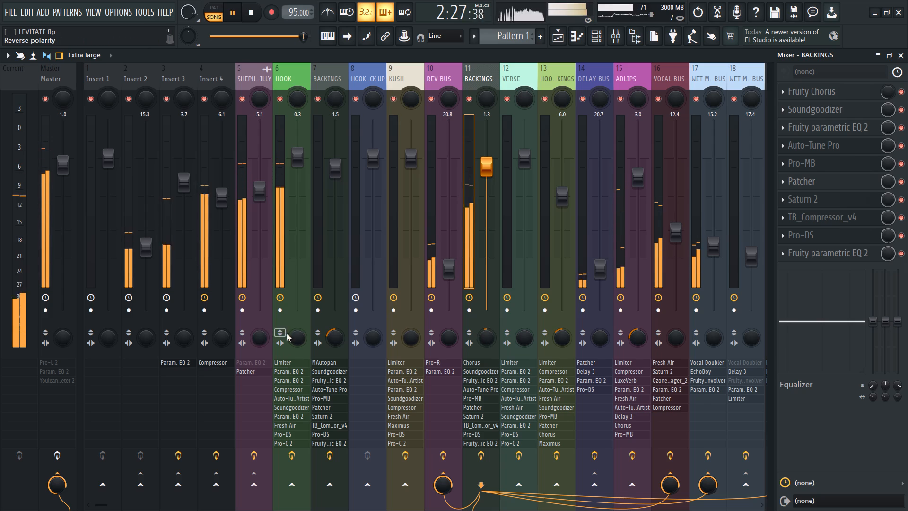
left_click(297, 340)
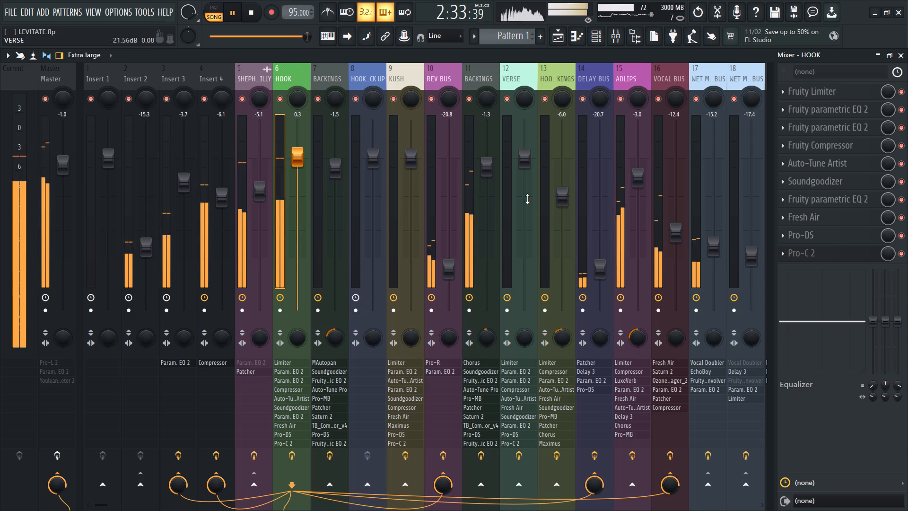
Enable the Master track's effects while playing from the song start and check its loudness in Youlean Loudness Meter 2.
key("space")
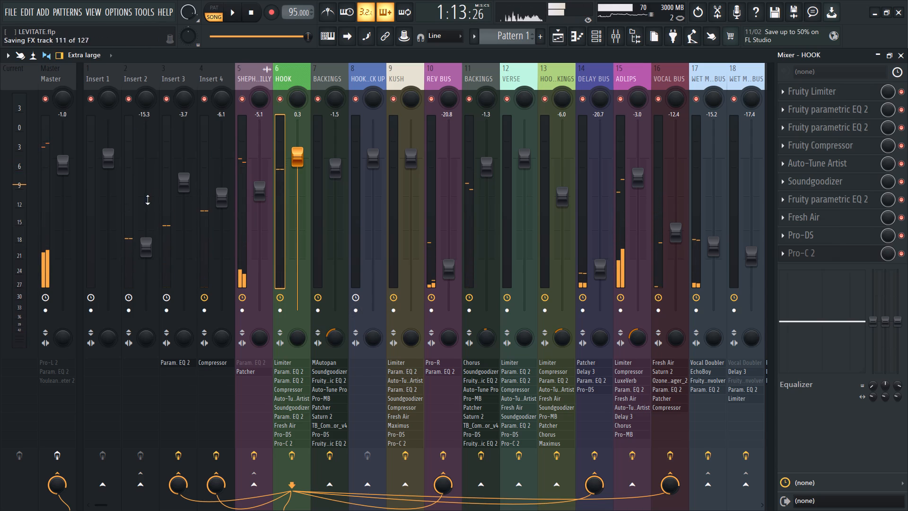
double_click(251, 10)
key("space")
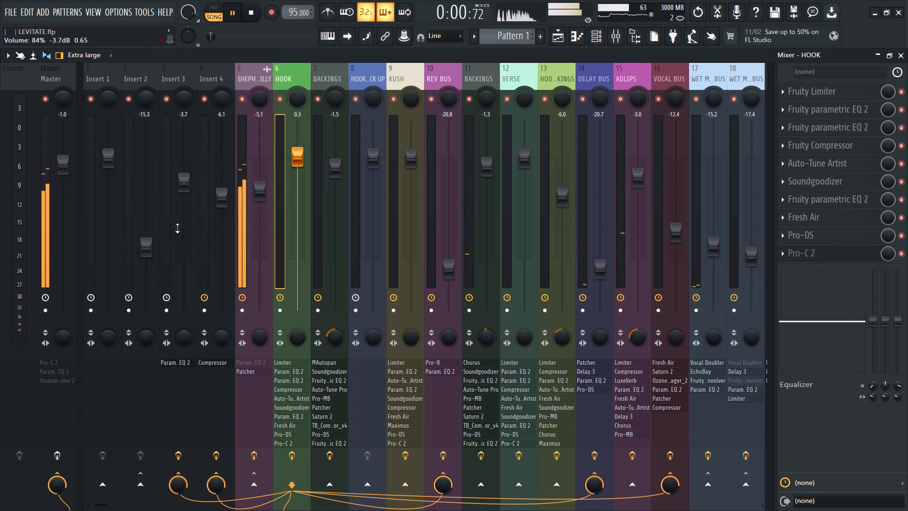
left_click(59, 453)
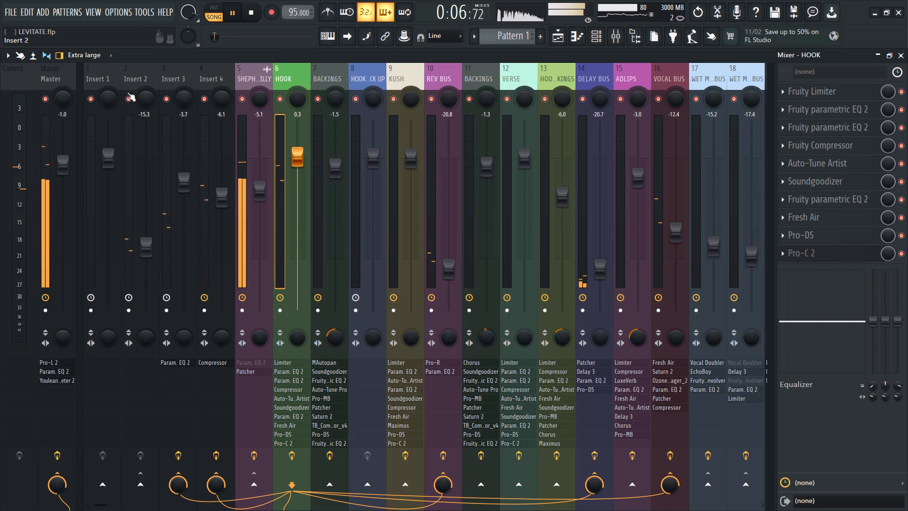
left_click(64, 80)
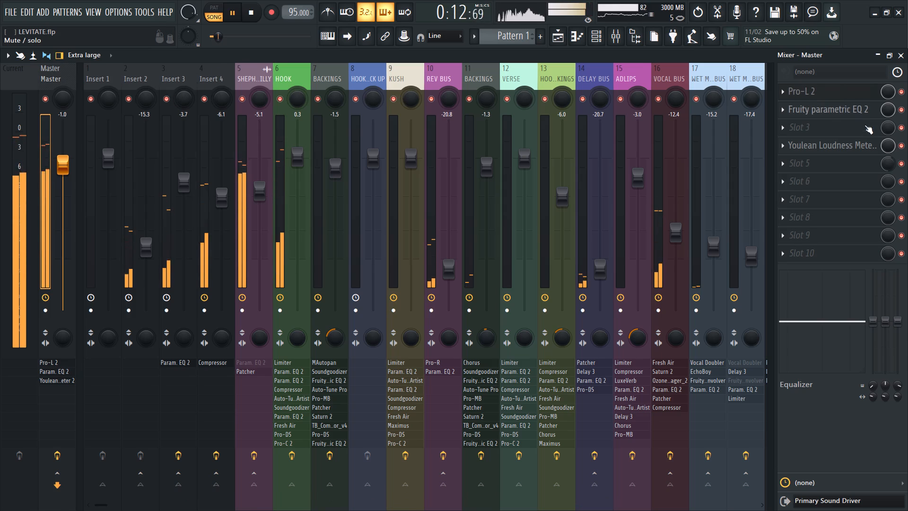
left_click(831, 147)
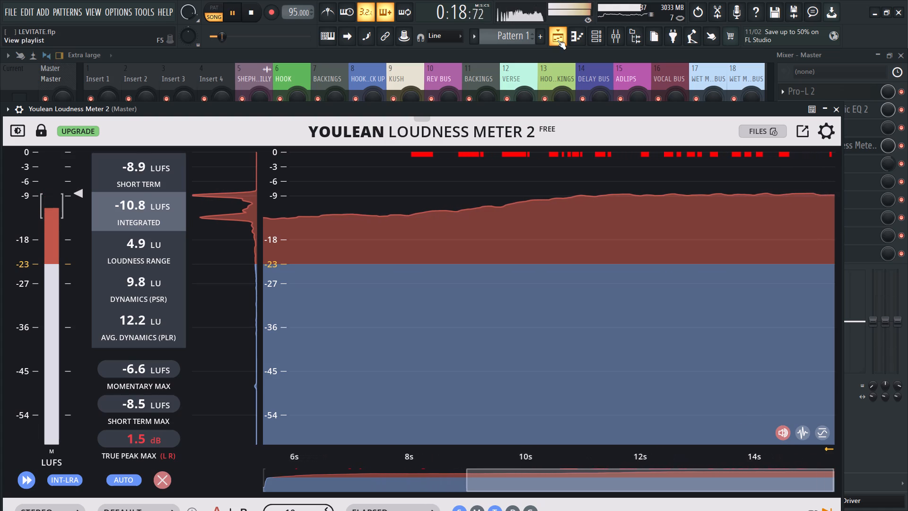
Lower the gain of the HOOK (consolidated) clip on playlist track 17 to -5.2 dB.
scroll(325, 216, "down", 6, "ctrl")
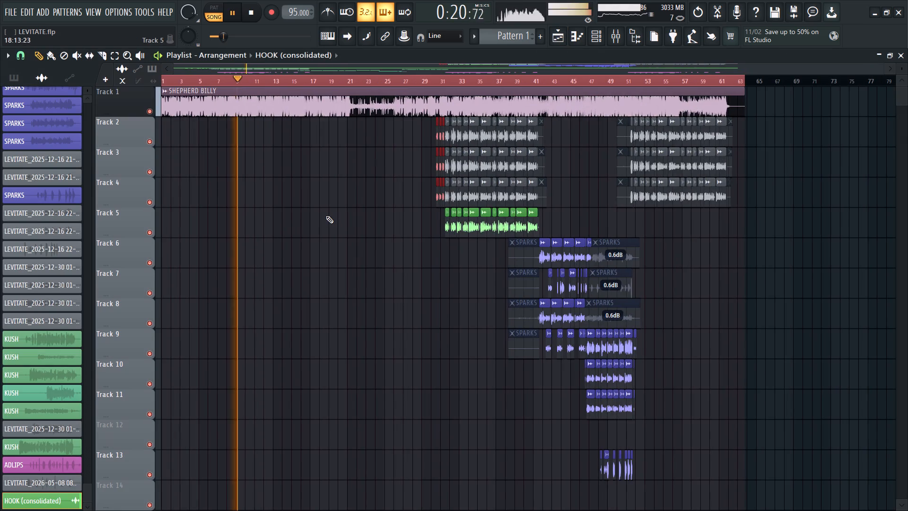
scroll(326, 216, "down", 14, "ctrl")
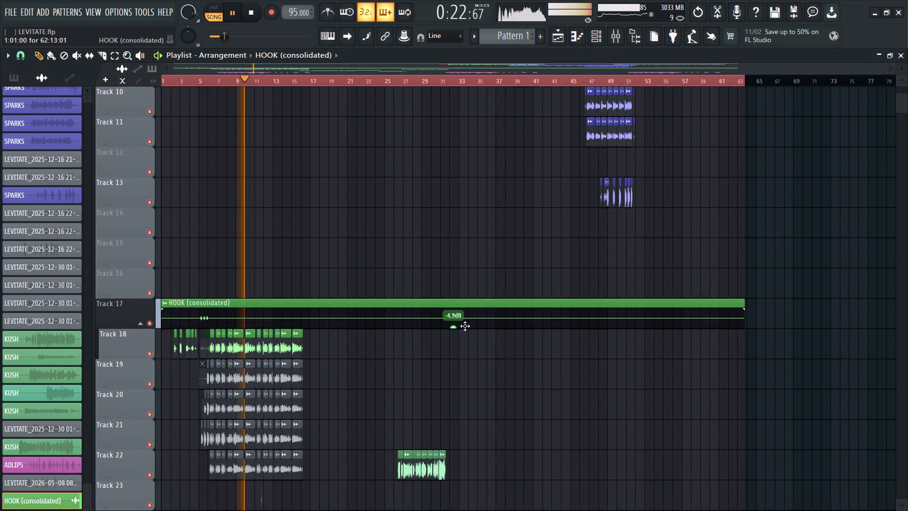
left_click(454, 328)
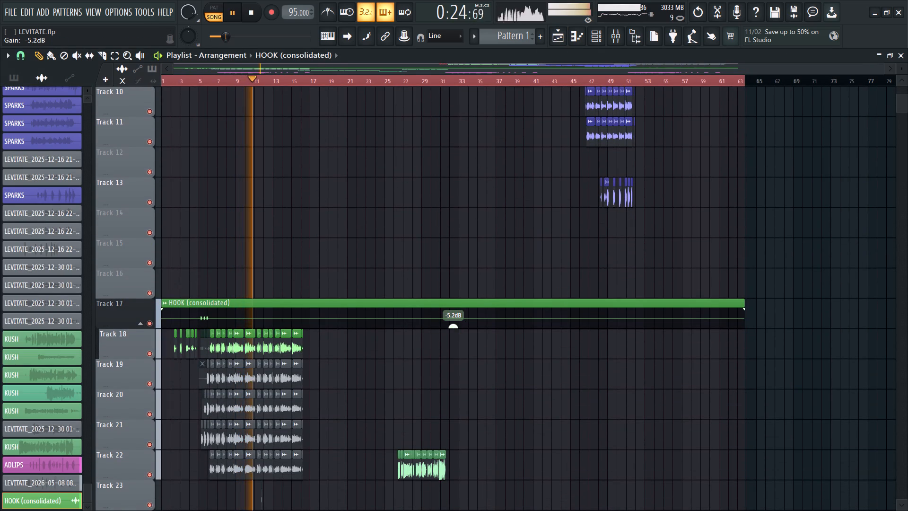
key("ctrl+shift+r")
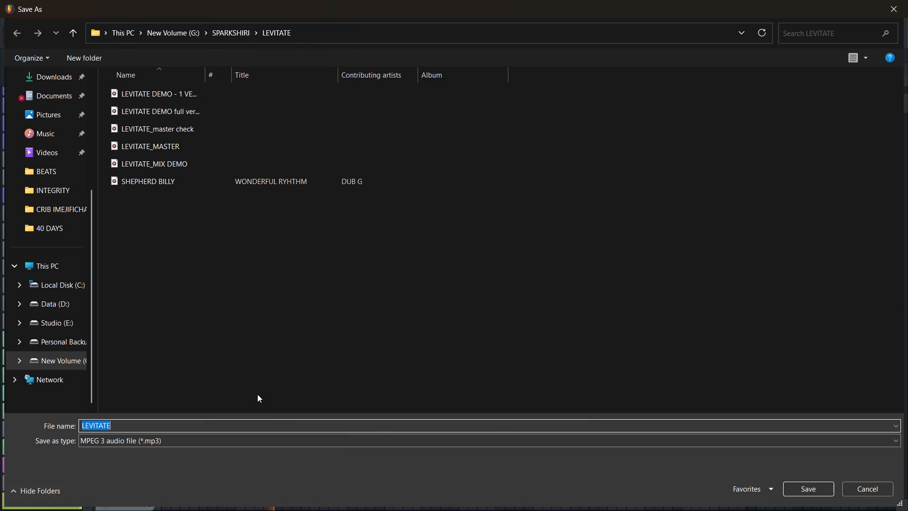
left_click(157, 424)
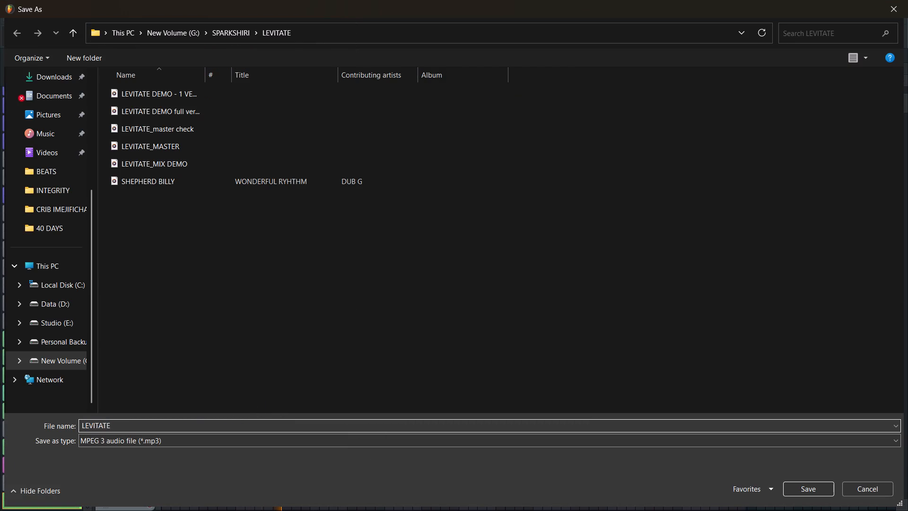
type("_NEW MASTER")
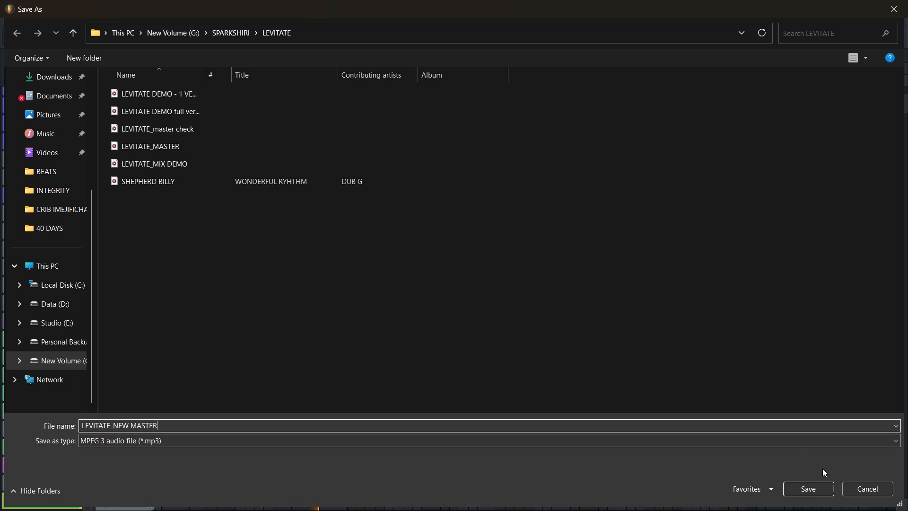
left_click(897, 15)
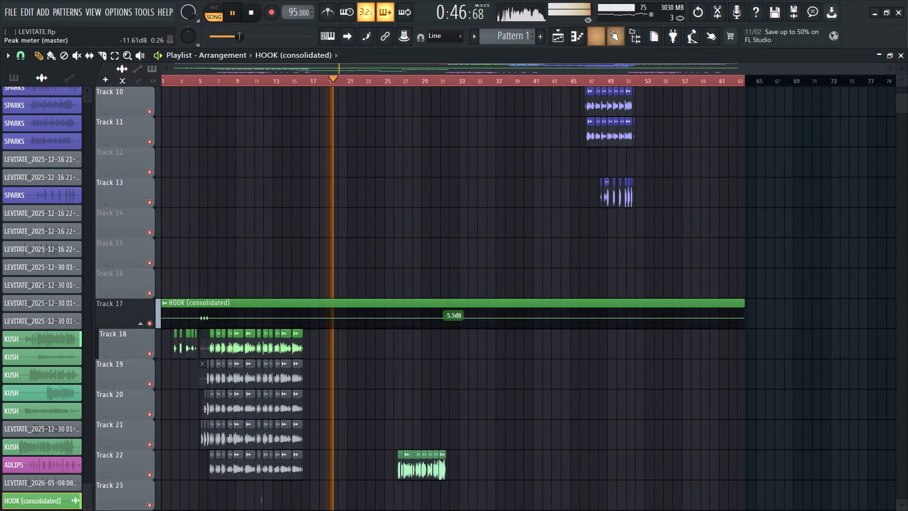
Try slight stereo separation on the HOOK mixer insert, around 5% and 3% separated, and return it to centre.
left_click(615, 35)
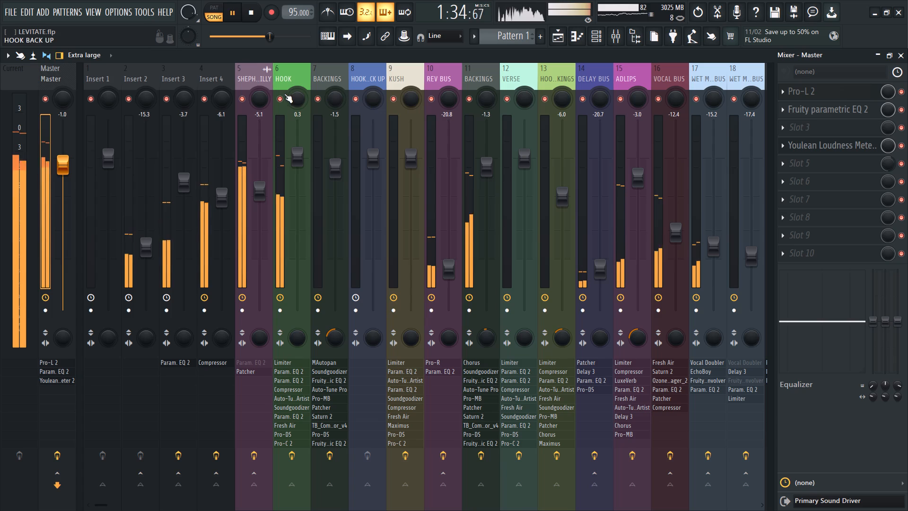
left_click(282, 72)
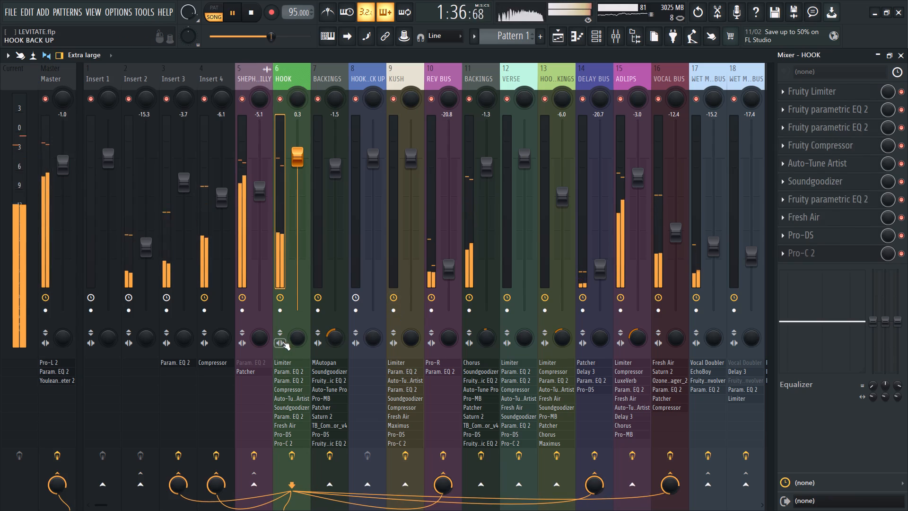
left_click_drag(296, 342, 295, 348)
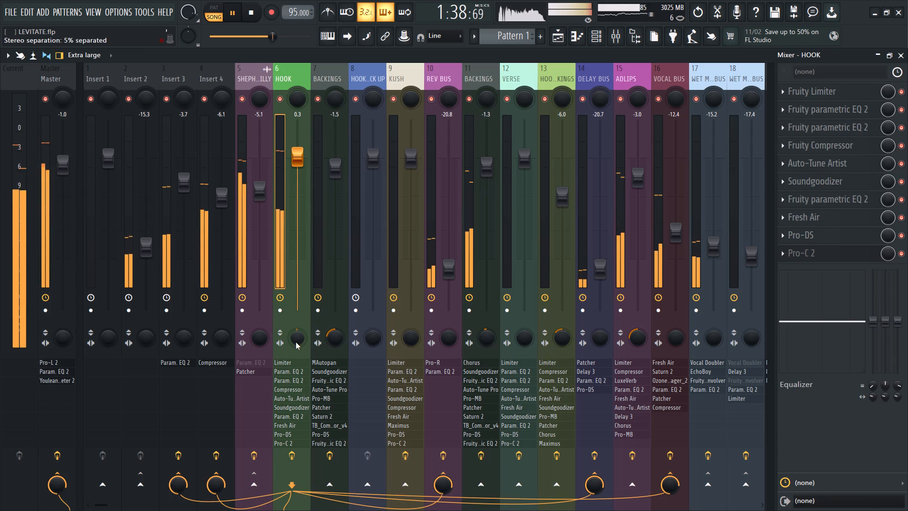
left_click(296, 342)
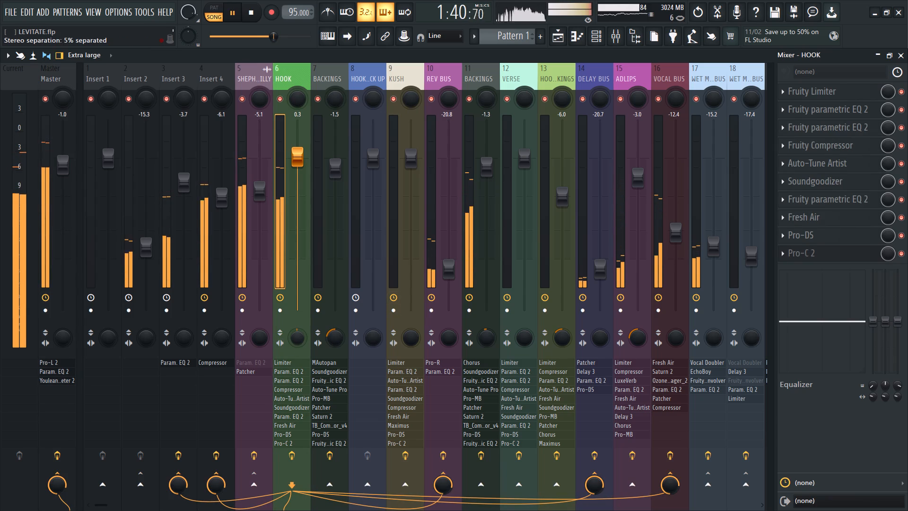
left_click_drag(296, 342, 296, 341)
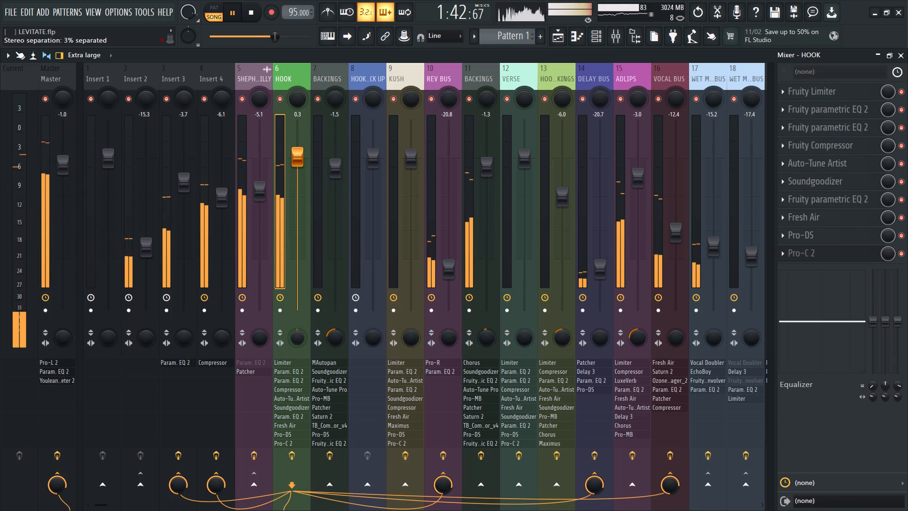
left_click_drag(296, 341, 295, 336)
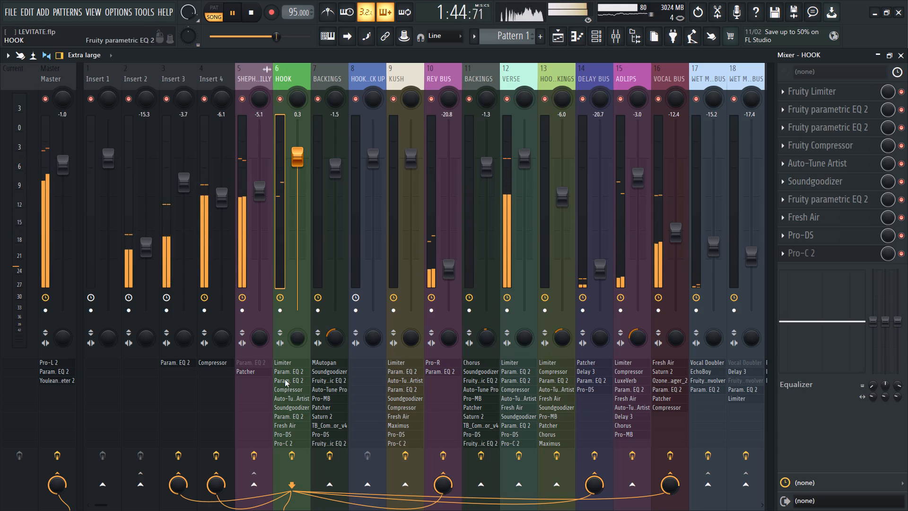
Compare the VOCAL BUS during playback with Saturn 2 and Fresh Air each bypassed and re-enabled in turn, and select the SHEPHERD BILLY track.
left_click(519, 69)
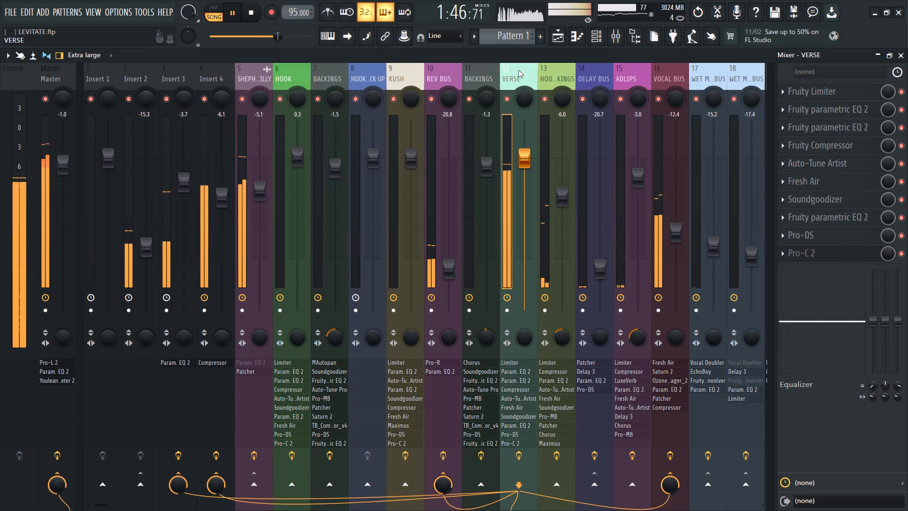
left_click(660, 84)
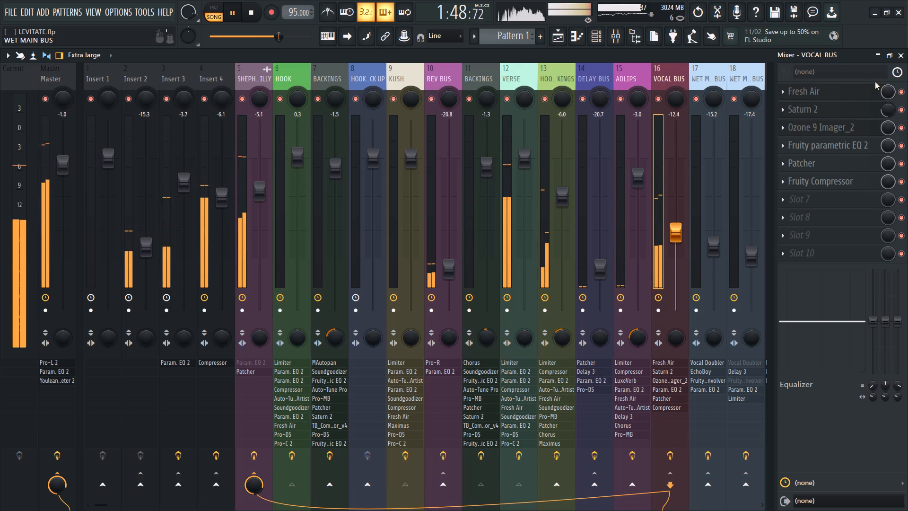
left_click(903, 108)
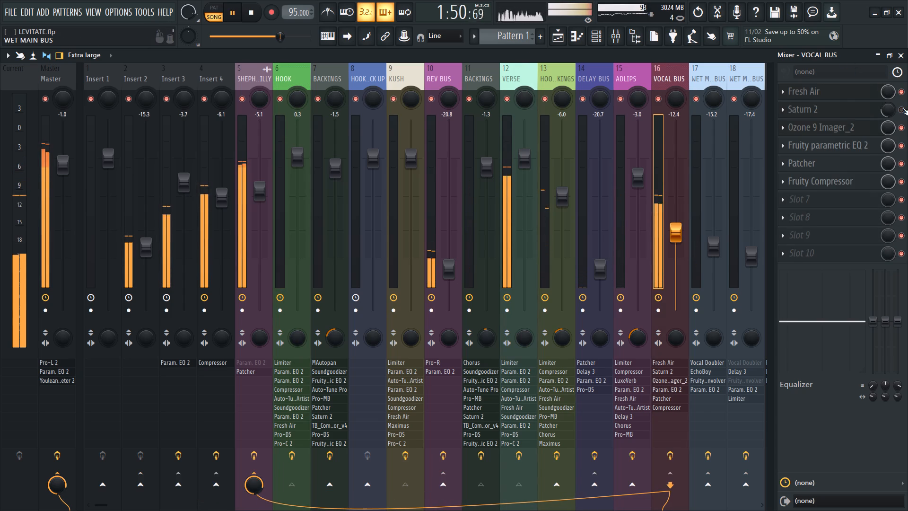
left_click(903, 108)
left_click(902, 98)
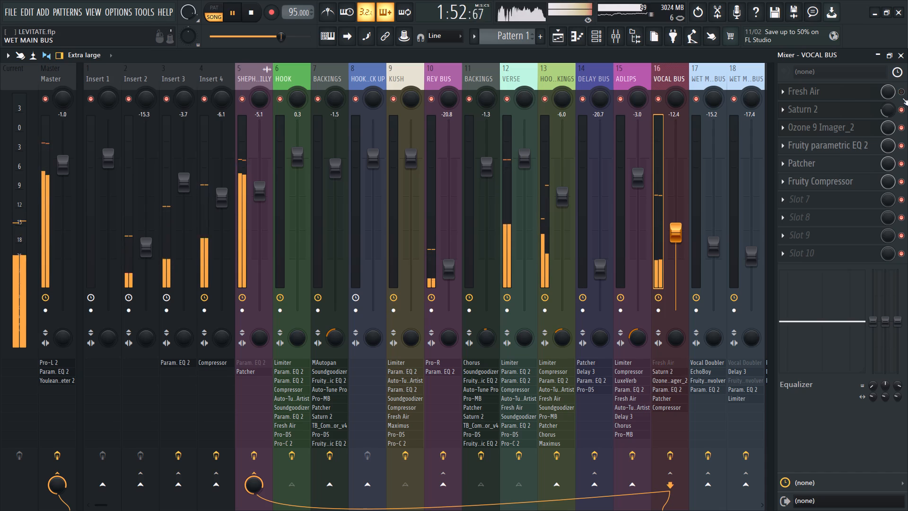
left_click(902, 98)
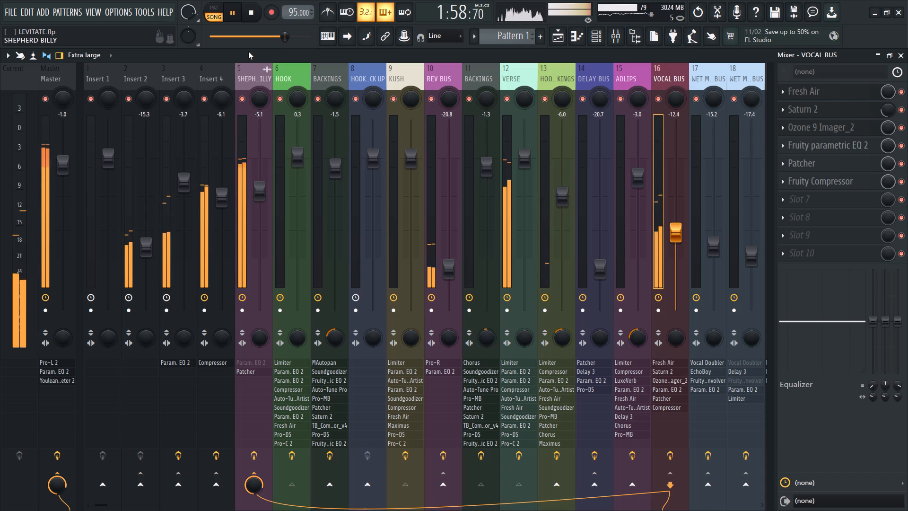
left_click(261, 70)
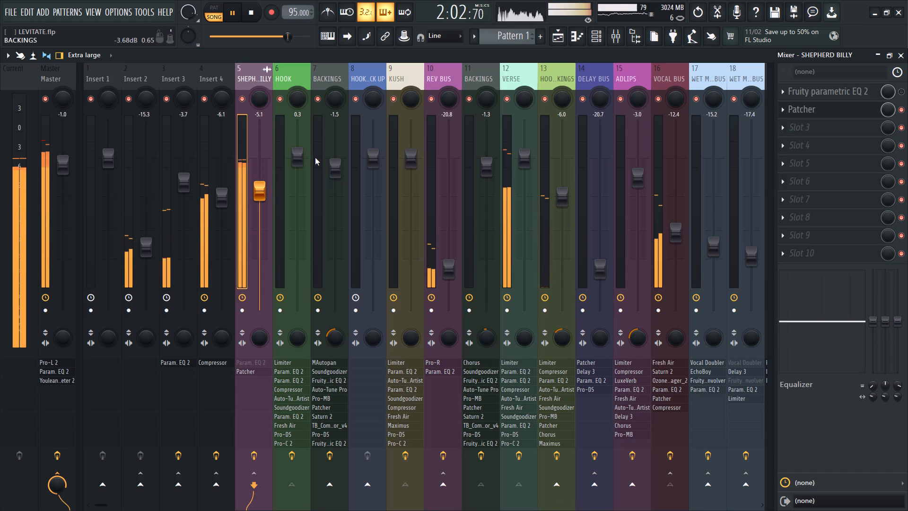
Export the song to the LEVITATE folder as an MP3 named LEVITATE_NEW MASTER and start rendering with the current settings.
key("ctrl+shift+r")
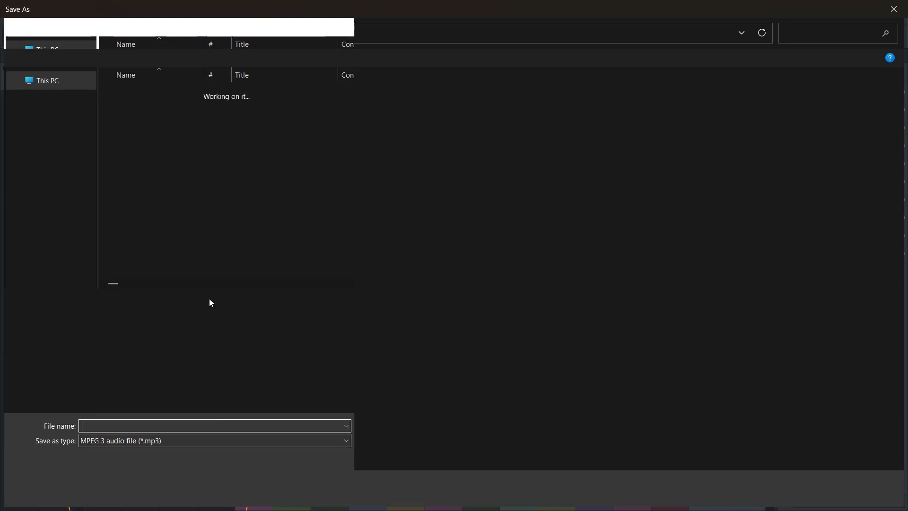
left_click(148, 424)
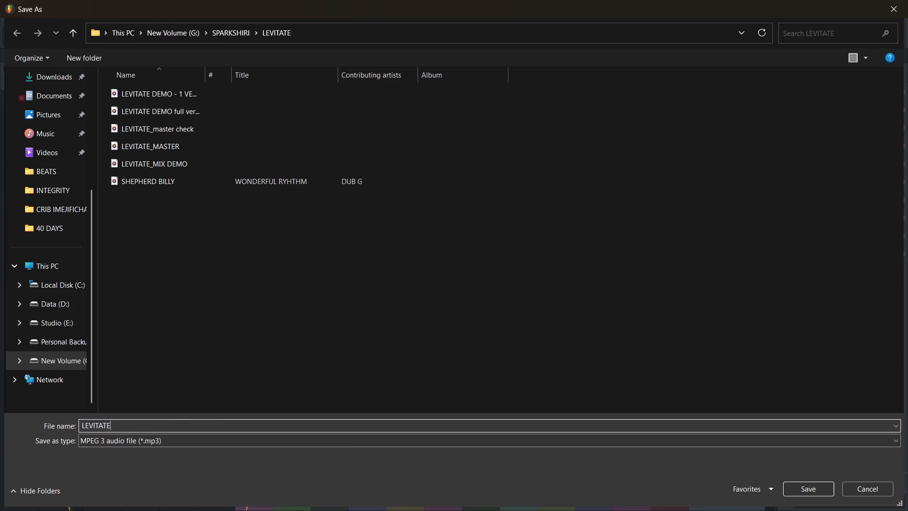
type("_NEW MASTER")
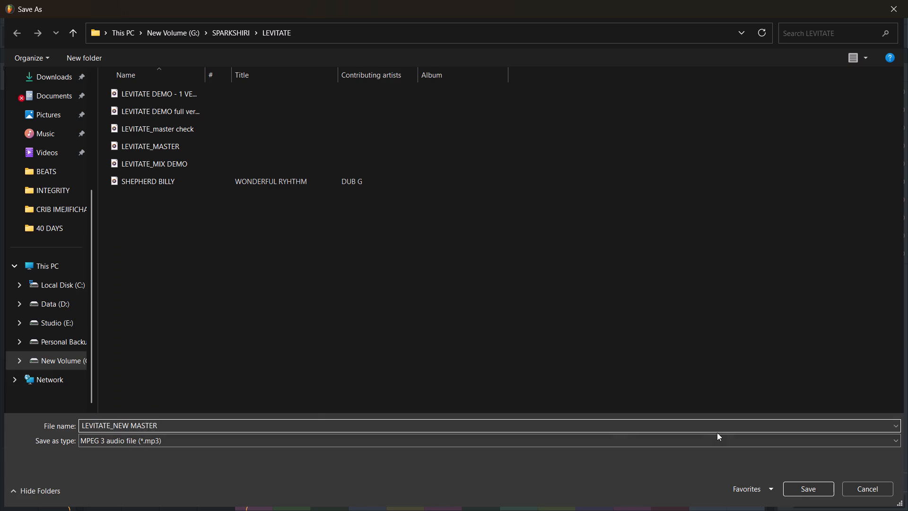
left_click(815, 489)
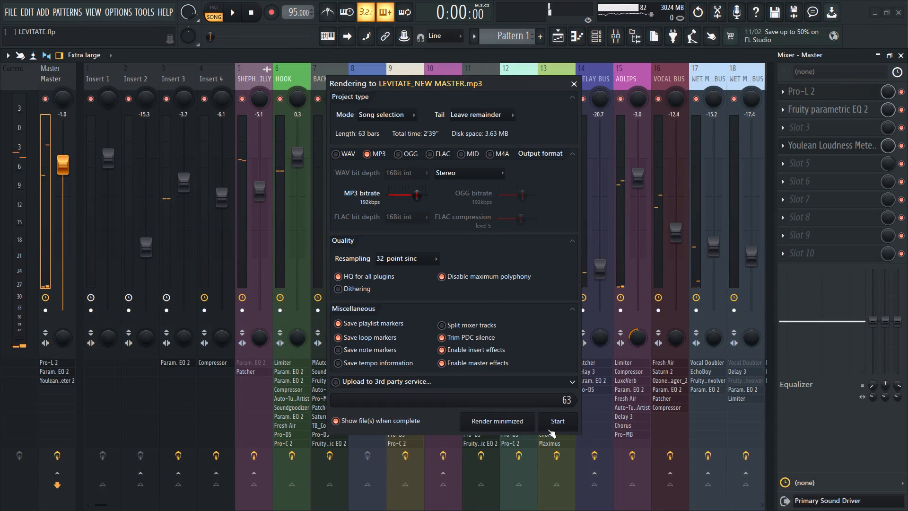
left_click(548, 429)
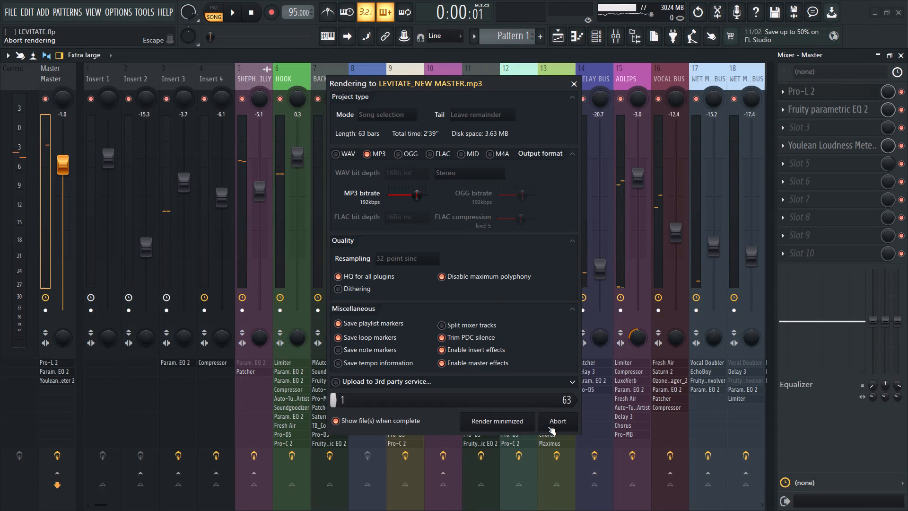